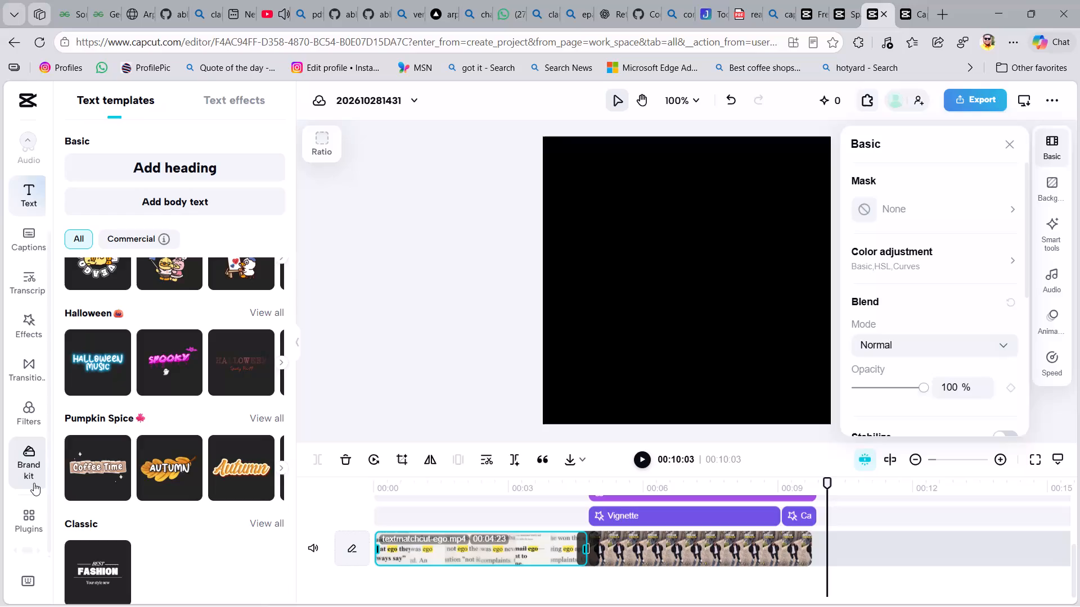
# Browse the audio library and preview the recommended Hope. City pop track, then the peaceful song and warm piano solo under Healing.
pyautogui.scroll(-1, 34, 483)
pyautogui.scroll(5, 34, 483)
pyautogui.click(28, 270)
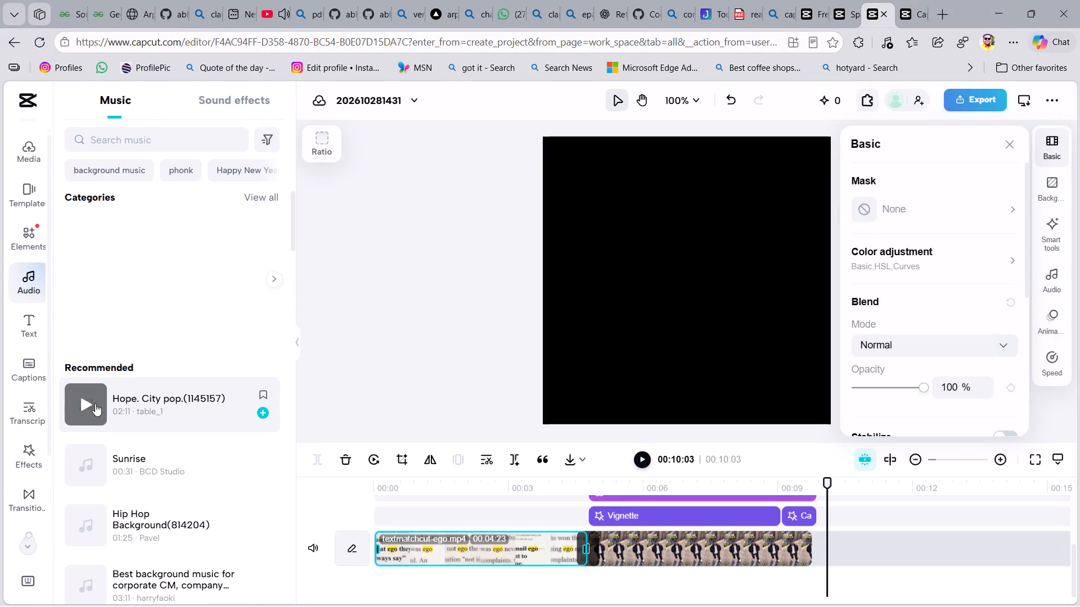
pyautogui.click(93, 400)
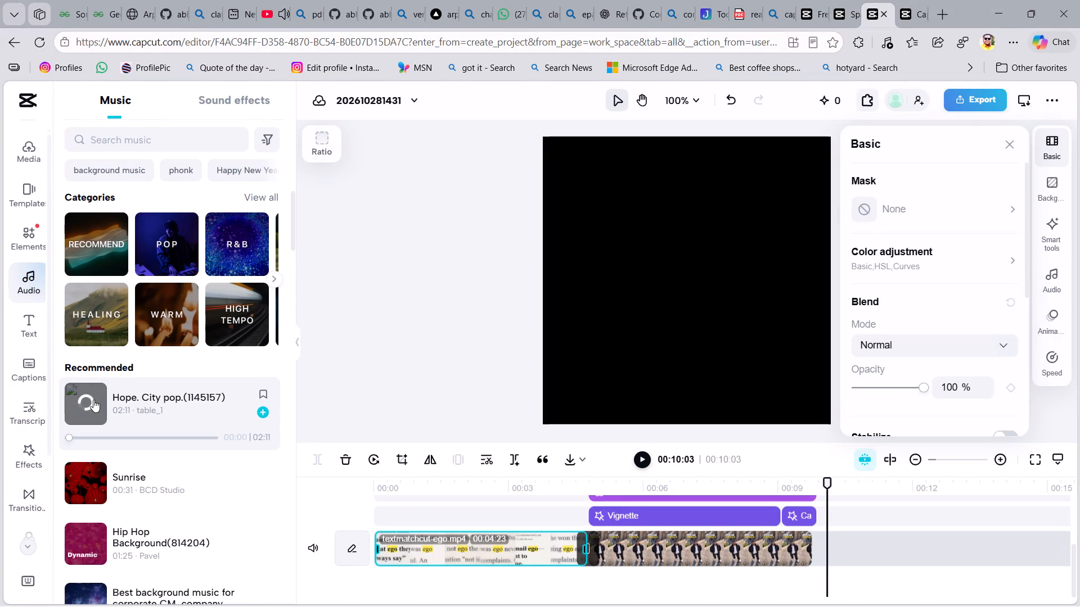
pyautogui.click(98, 324)
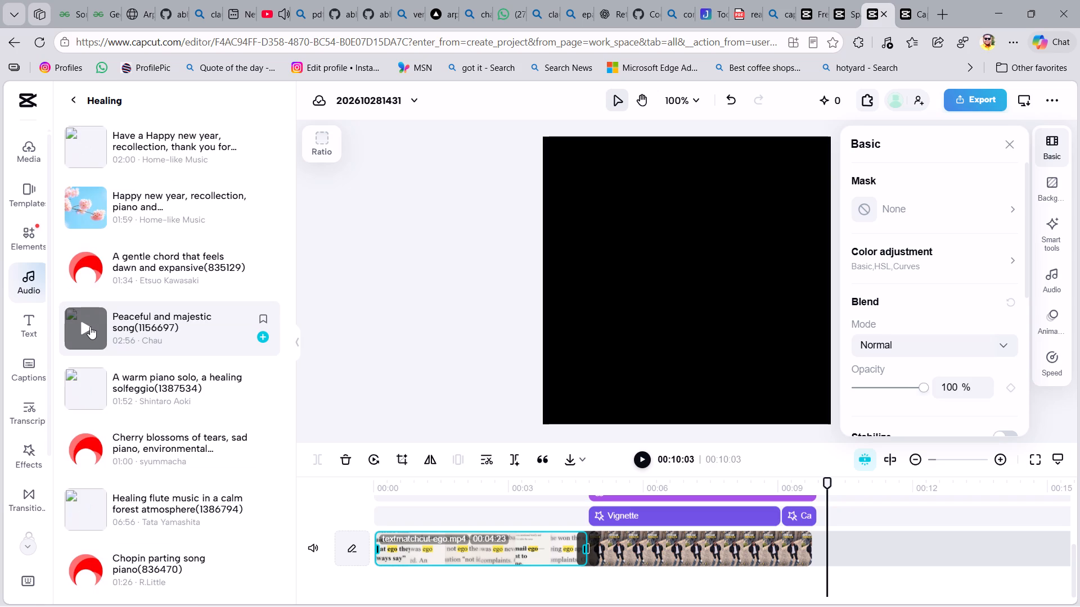
pyautogui.click(90, 327)
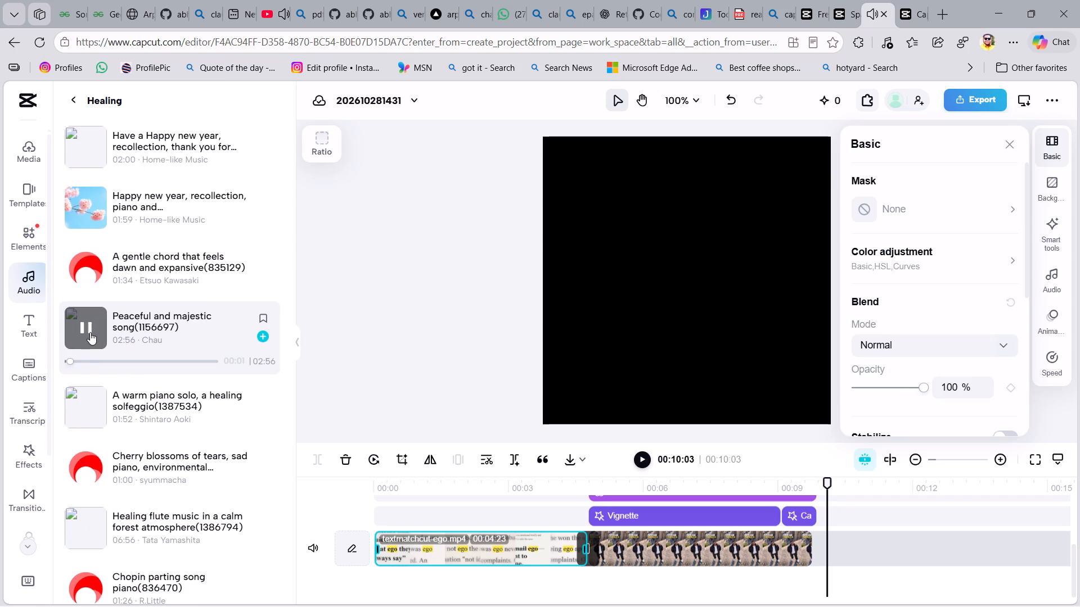
pyautogui.click(87, 412)
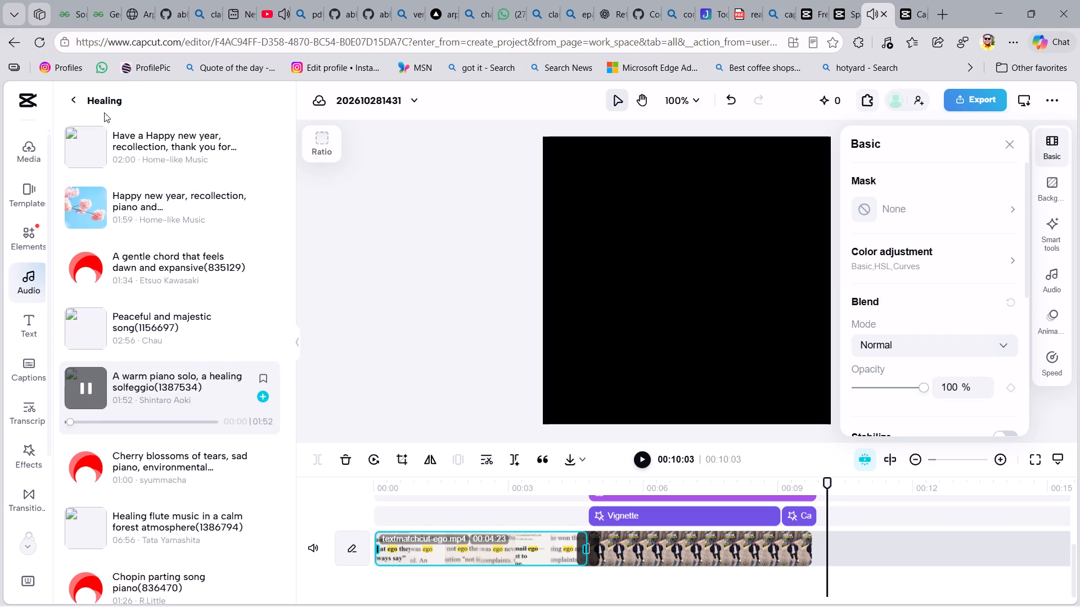
pyautogui.click(93, 392)
pyautogui.click(78, 95)
# Look through the background music search results and the recommended sound effects for a suitable track.
pyautogui.scroll(-2, 91, 333)
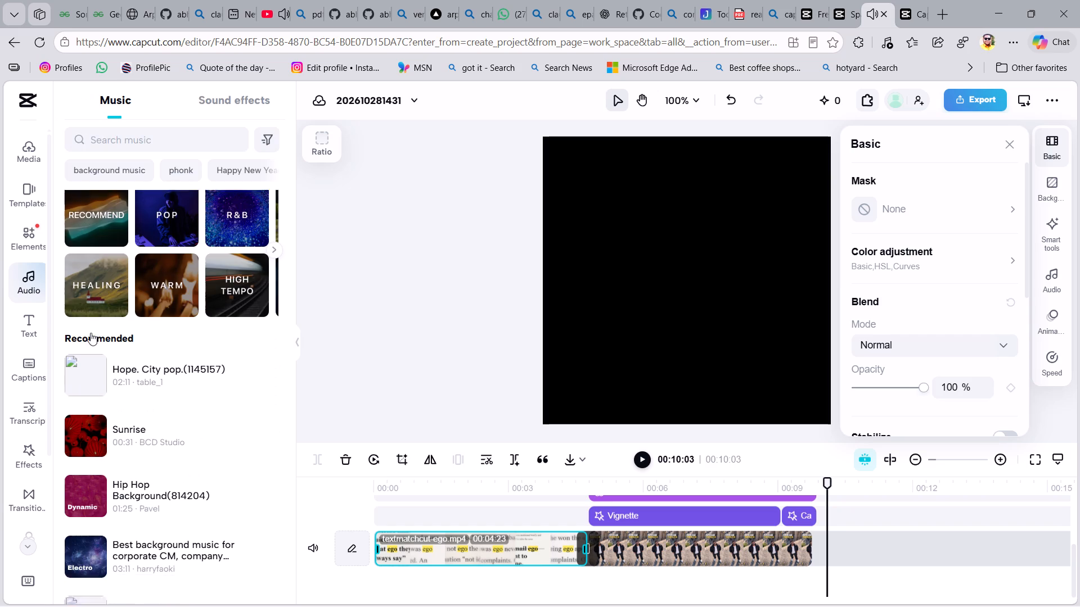
pyautogui.scroll(-11, 91, 333)
pyautogui.click(138, 165)
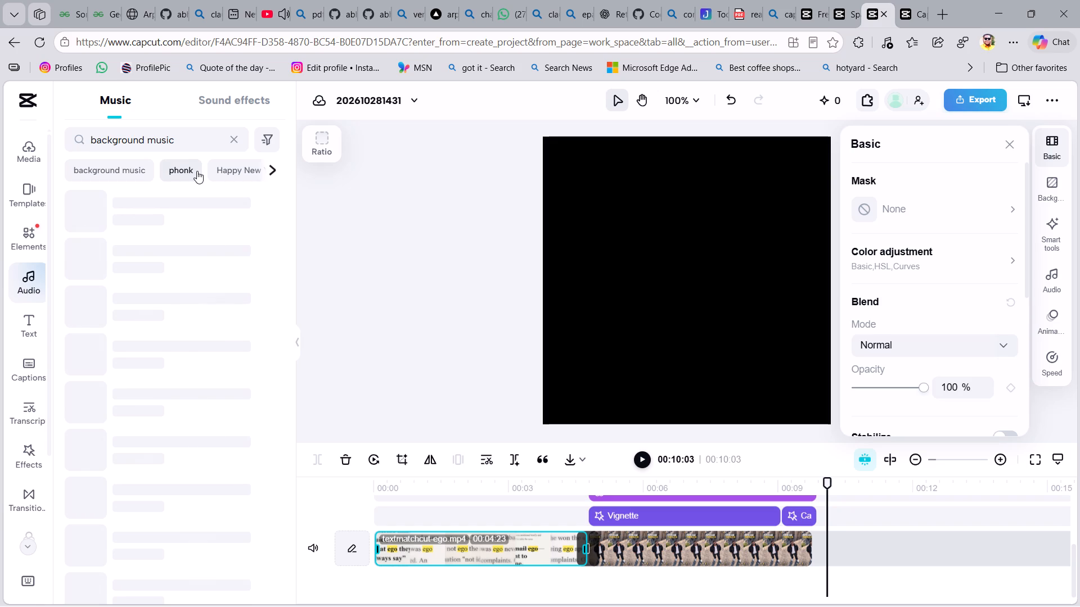
pyautogui.scroll(-1, 189, 212)
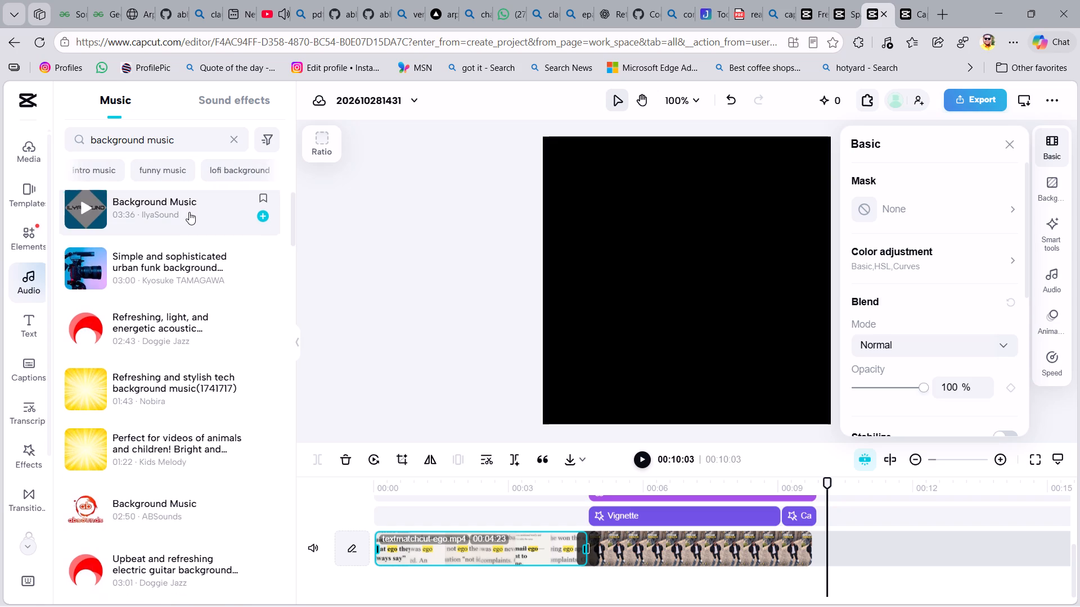
pyautogui.scroll(-1, 189, 212)
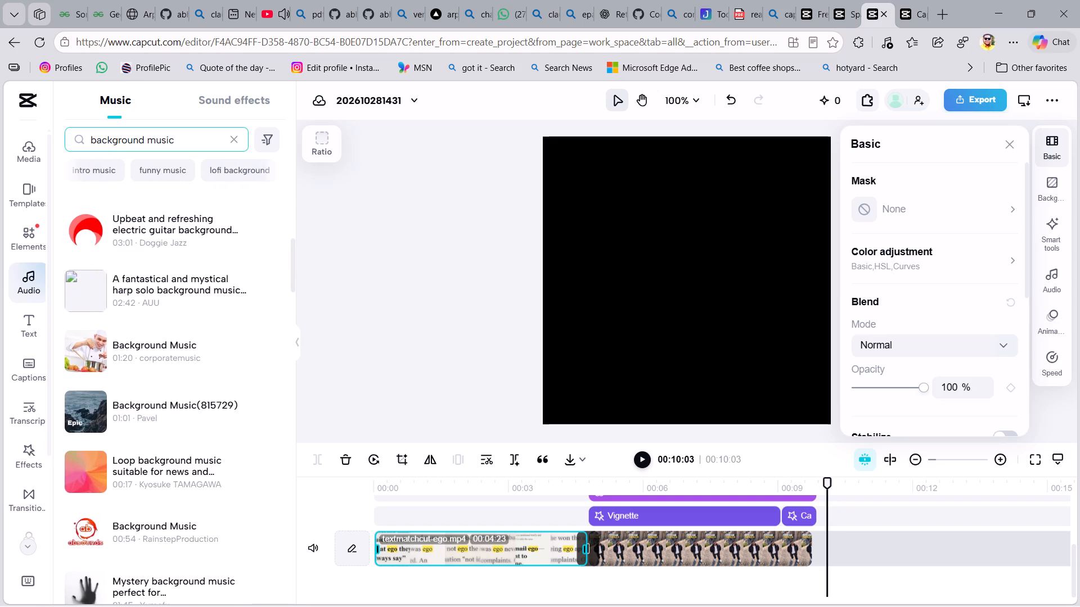
pyautogui.moveTo(191, 141); pyautogui.dragTo(79, 144)
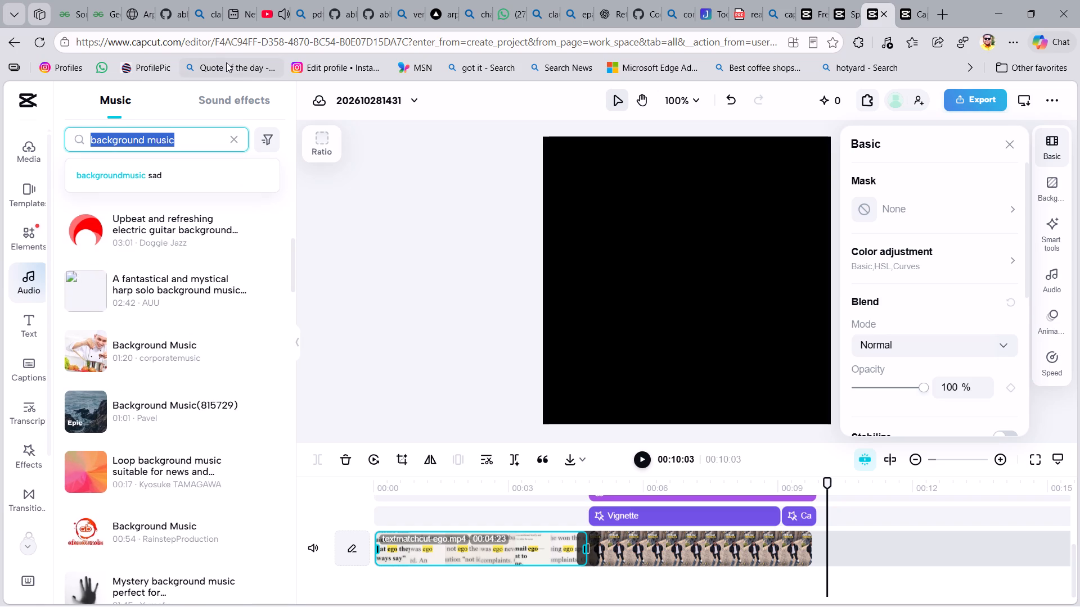
pyautogui.click(232, 90)
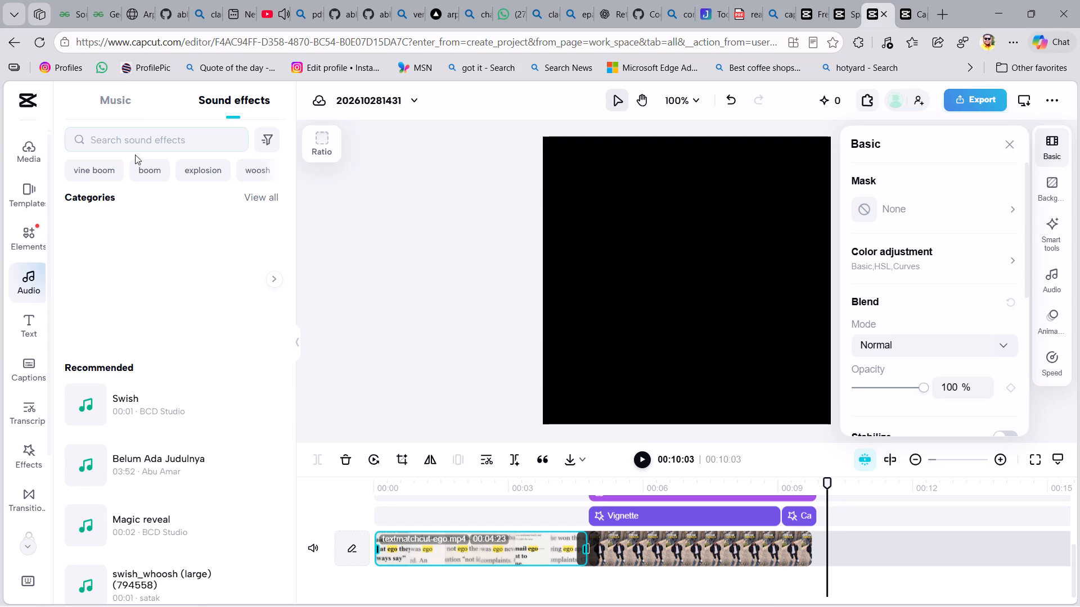
pyautogui.scroll(-2, 115, 426)
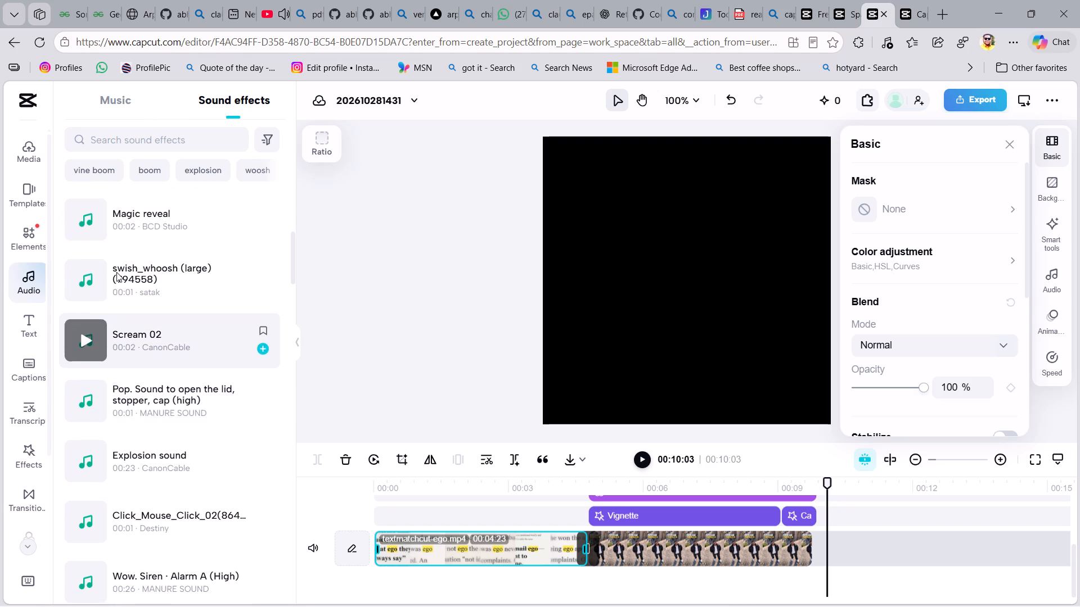
pyautogui.click(126, 113)
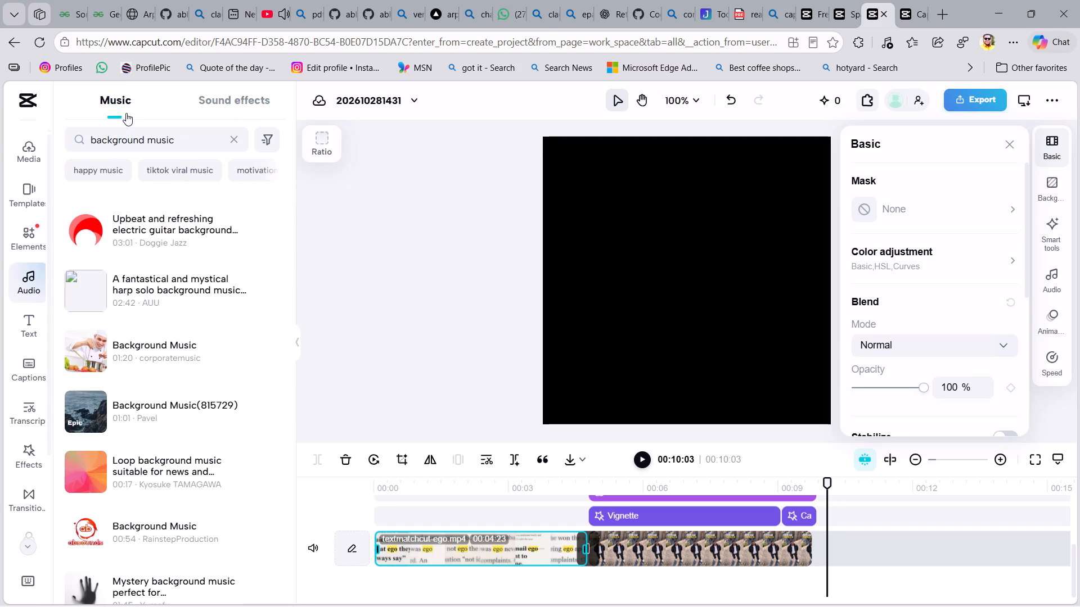
# Search the music library for tiktok viral music and preview the DJ Slow Viral Tiktok and Dj viral tiktok Kiminotot tracks.
pyautogui.moveTo(177, 137); pyautogui.dragTo(0, 157)
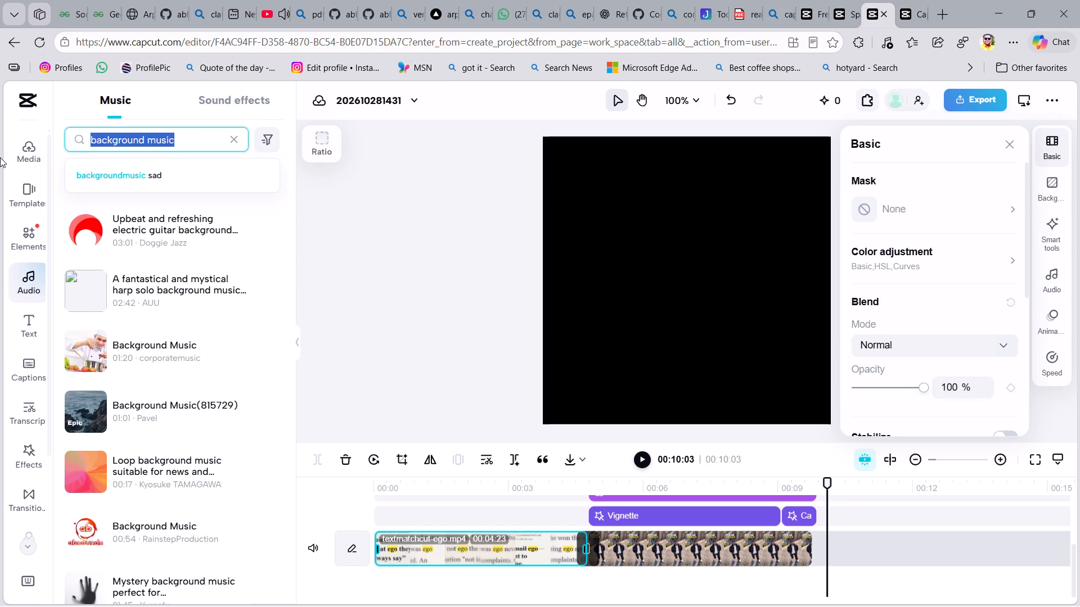
pyautogui.press('BackSpace')
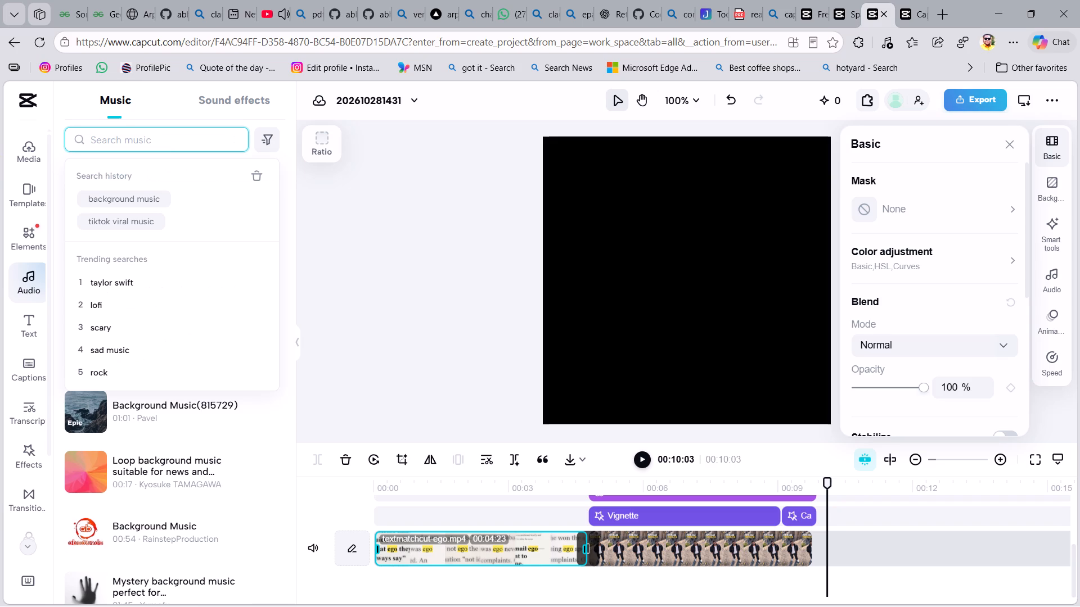
pyautogui.click(105, 217)
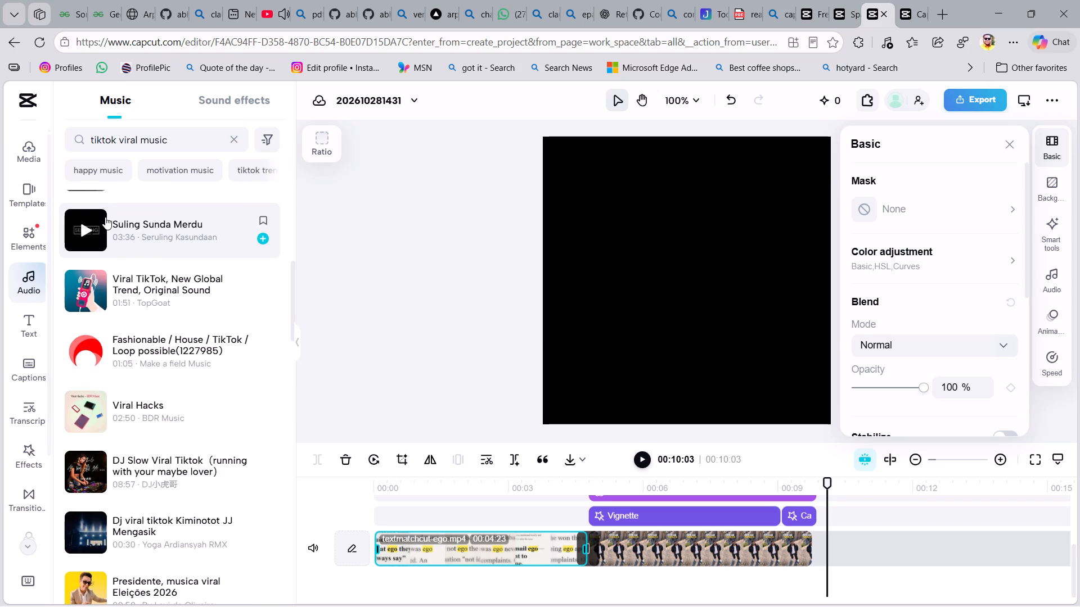
pyautogui.click(82, 473)
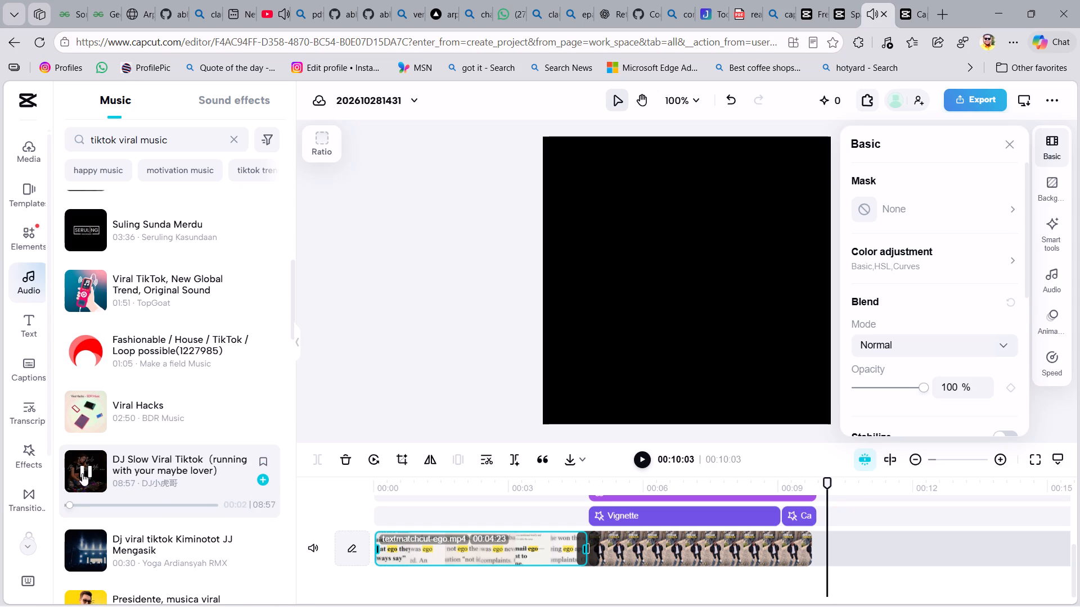
pyautogui.scroll(-1, 133, 457)
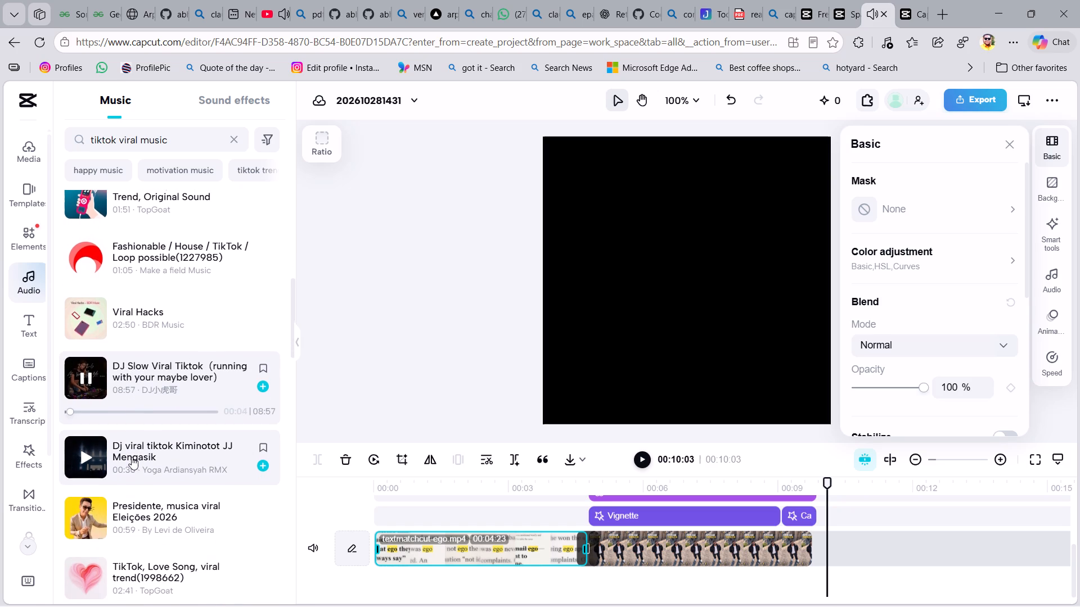
pyautogui.click(85, 454)
pyautogui.scroll(-2, 135, 467)
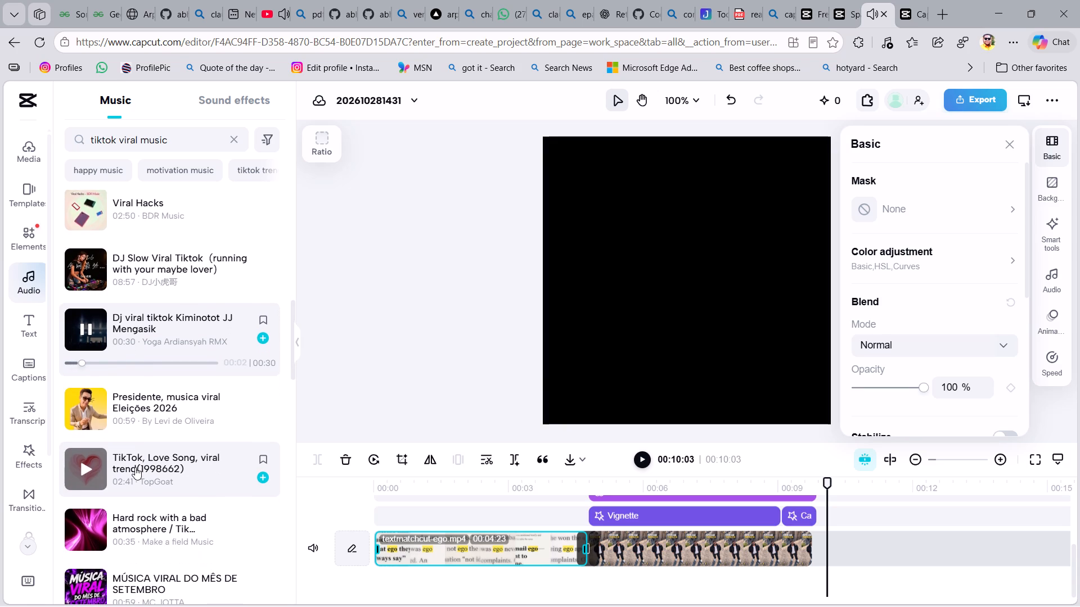
pyautogui.scroll(-1, 135, 467)
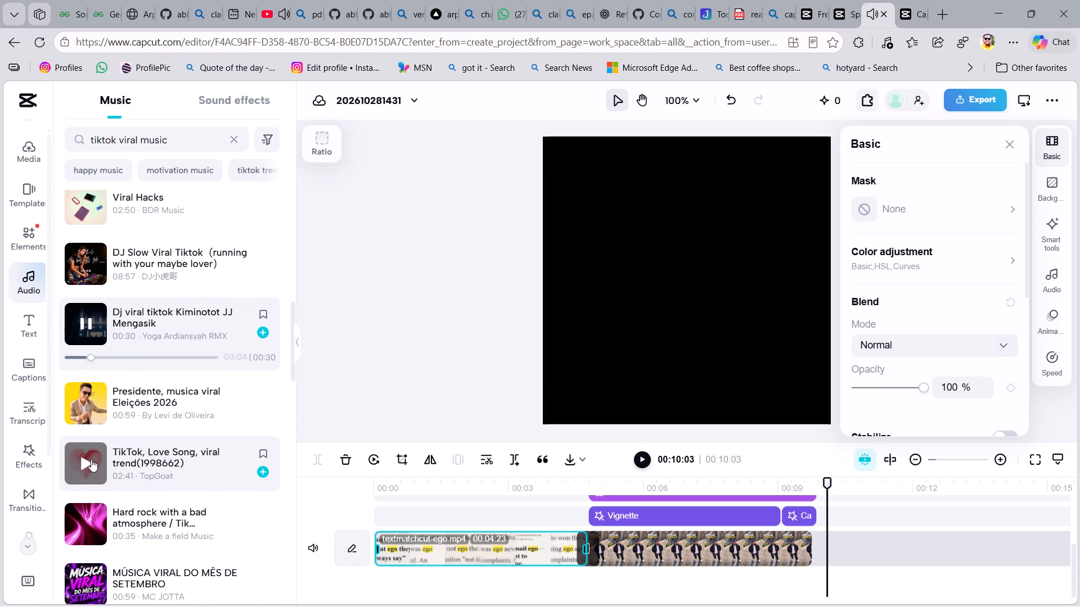
# Preview the TikTok, Love Song, viral trend track and look through more of the tiktok viral music results.
pyautogui.click(91, 459)
pyautogui.scroll(-1, 161, 477)
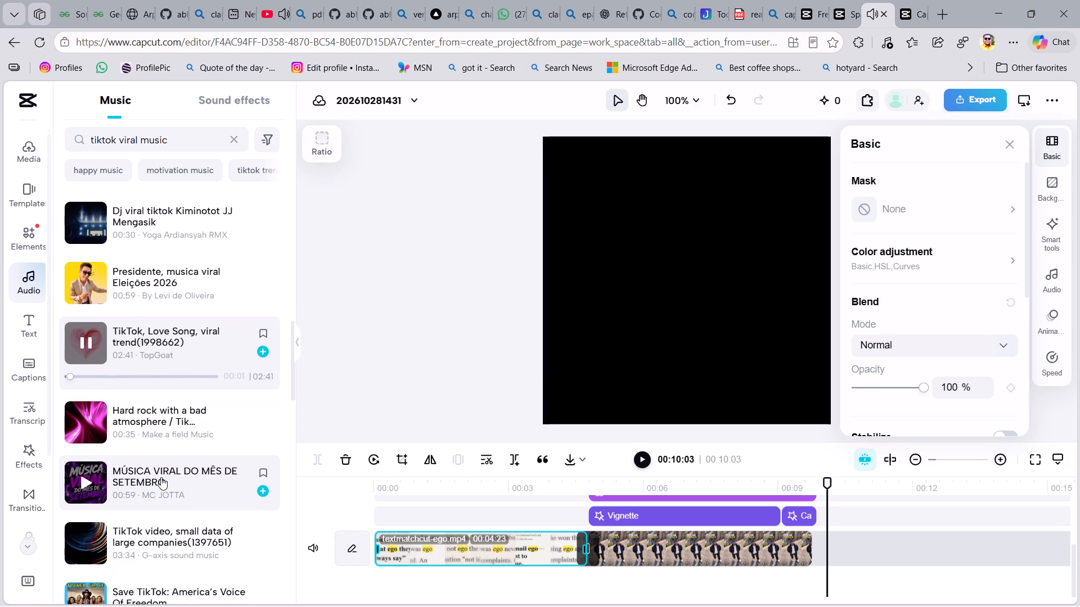
pyautogui.scroll(-2, 161, 477)
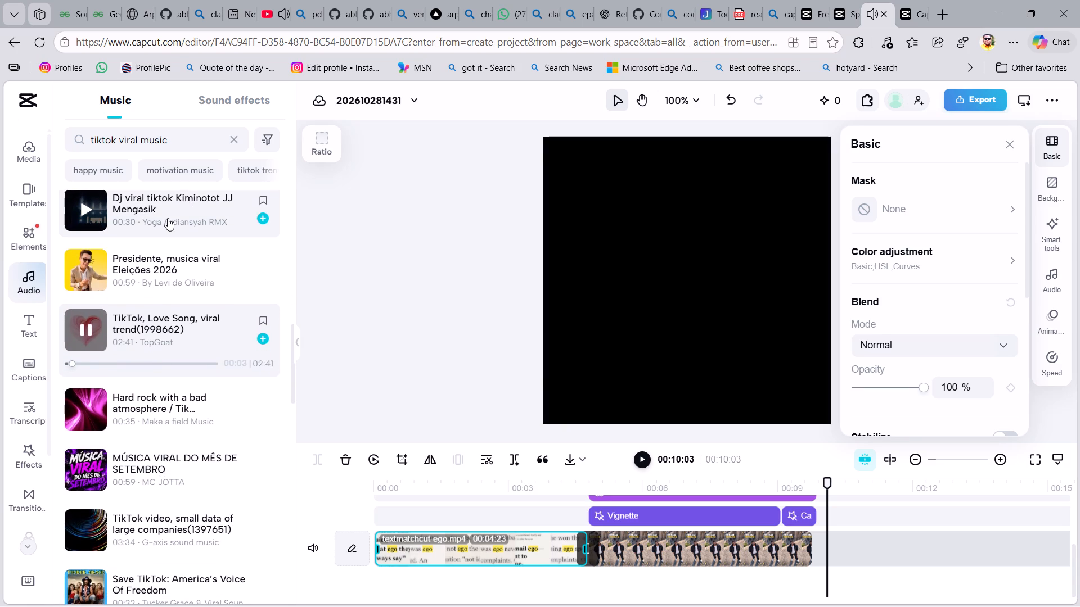
# Search the music library for insta.
pyautogui.click(236, 135)
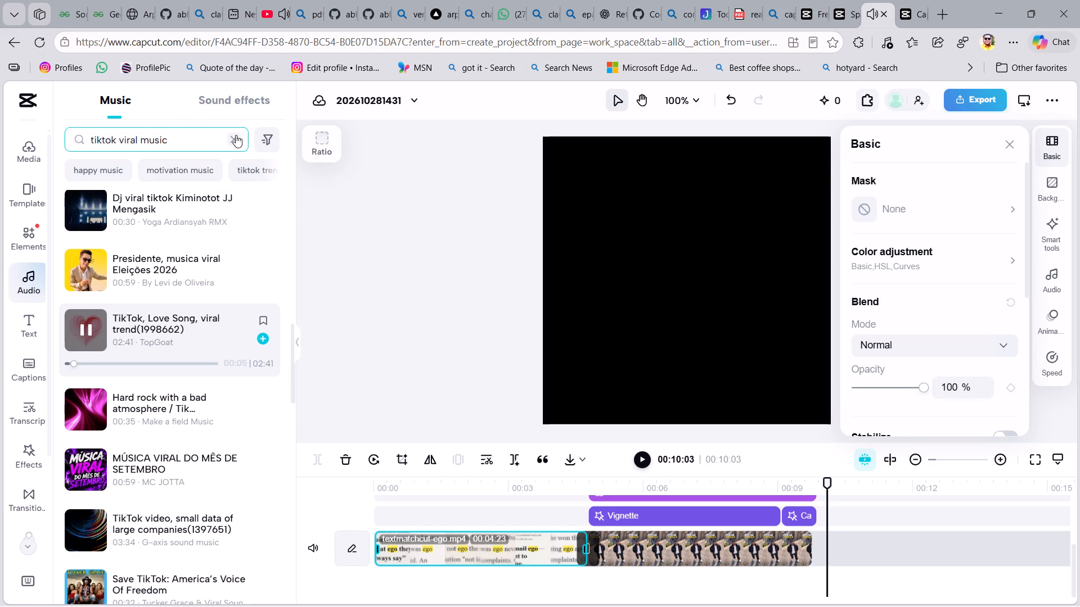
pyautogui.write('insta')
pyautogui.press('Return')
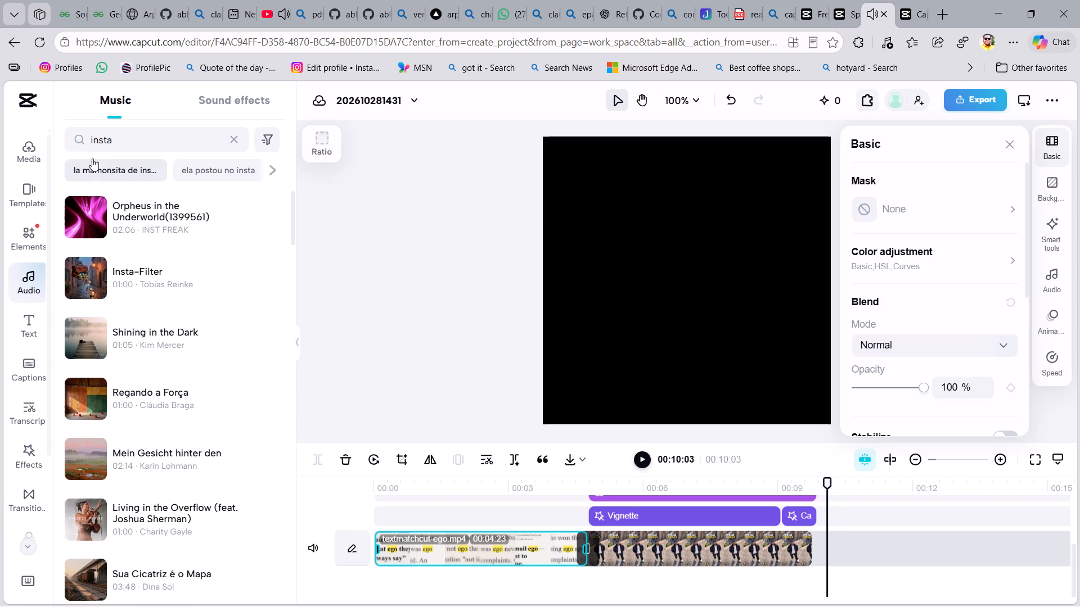
# Search the music library for pirates of the caribbean and preview the first Main Theme track by The Intermezzo Orchestra.
pyautogui.moveTo(117, 137); pyautogui.dragTo(3, 132)
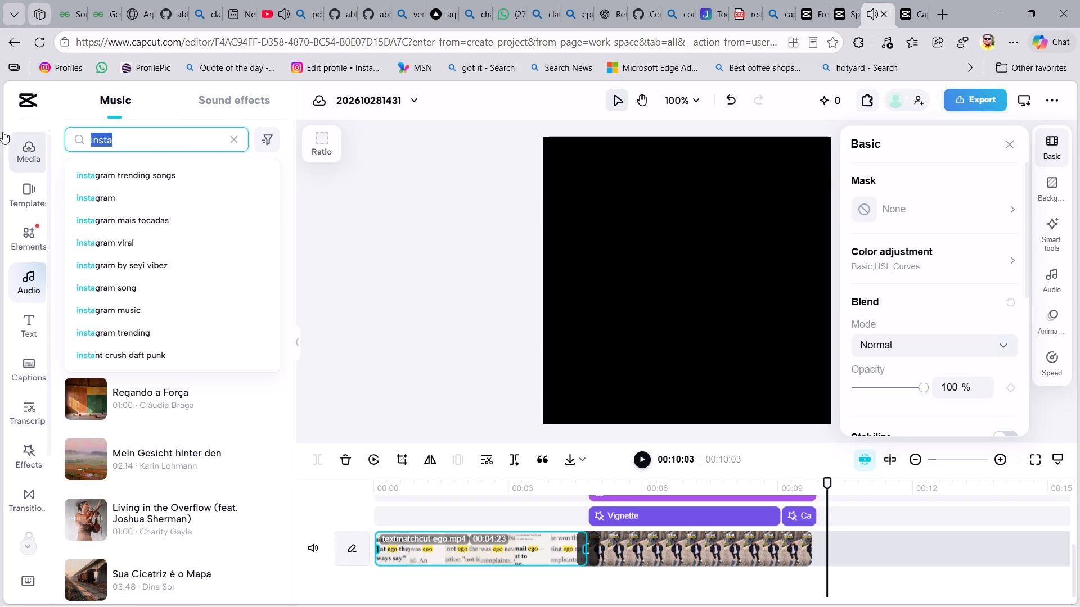
pyautogui.press('BackSpace')
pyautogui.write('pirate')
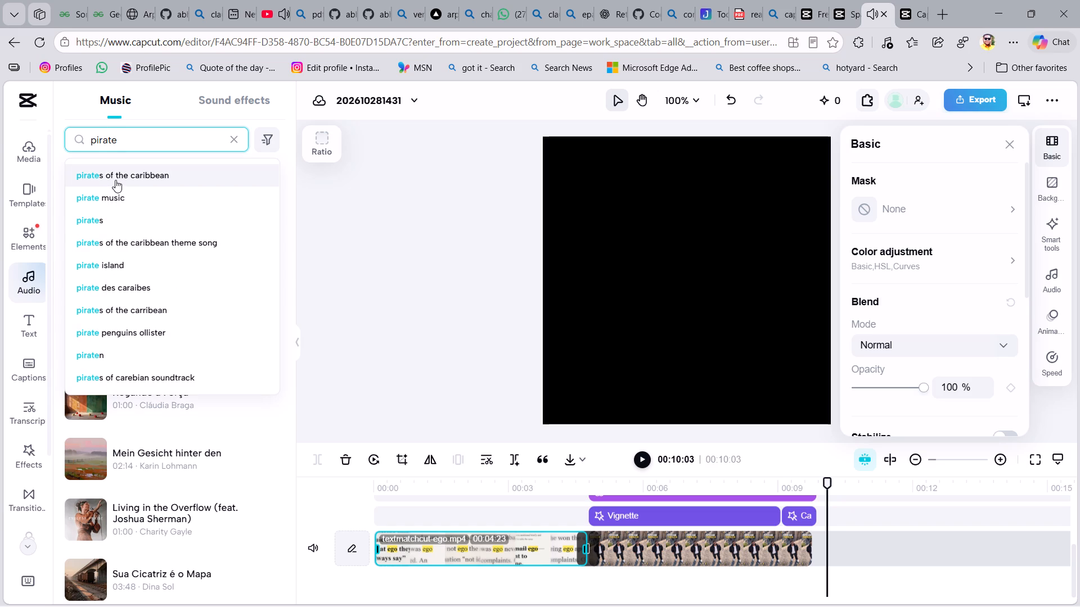
pyautogui.click(115, 180)
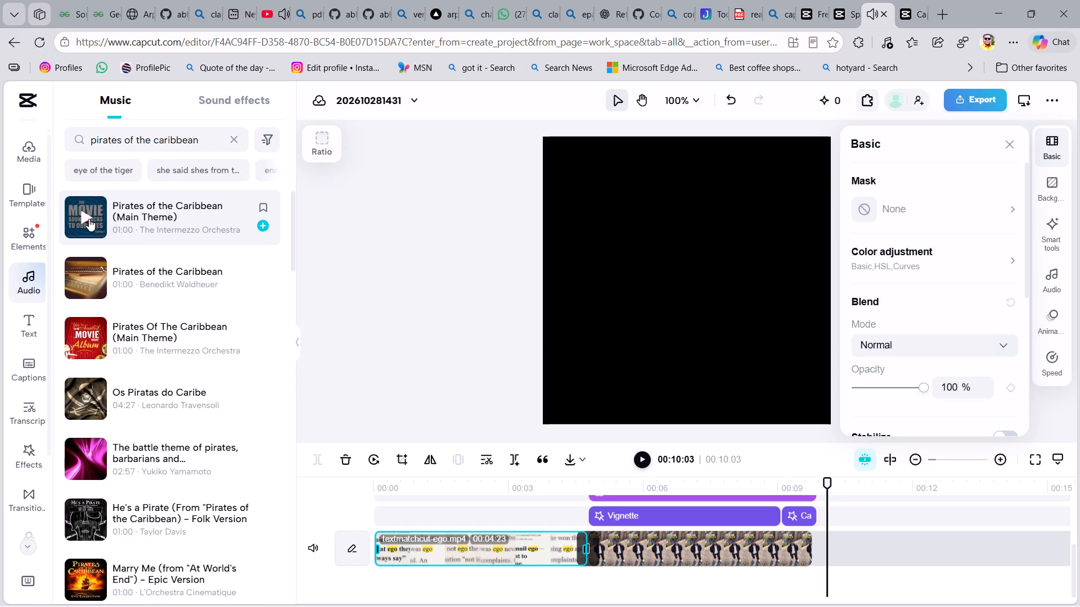
pyautogui.click(89, 219)
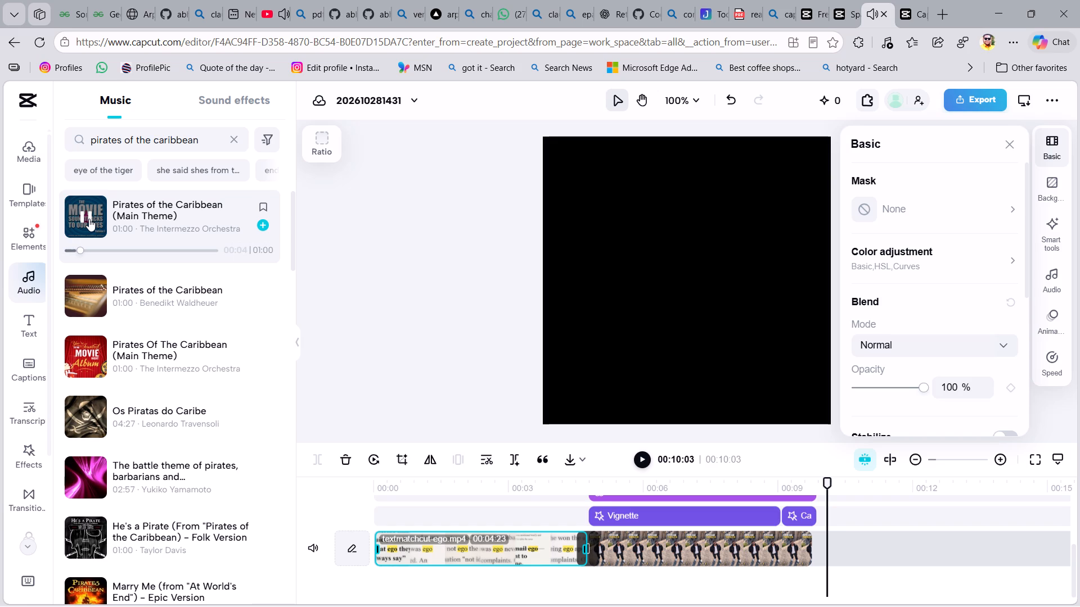
# Preview the first two pirates of the caribbean results and add the one without the Main Theme label to the timeline.
pyautogui.click(89, 219)
pyautogui.click(89, 219)
pyautogui.click(80, 292)
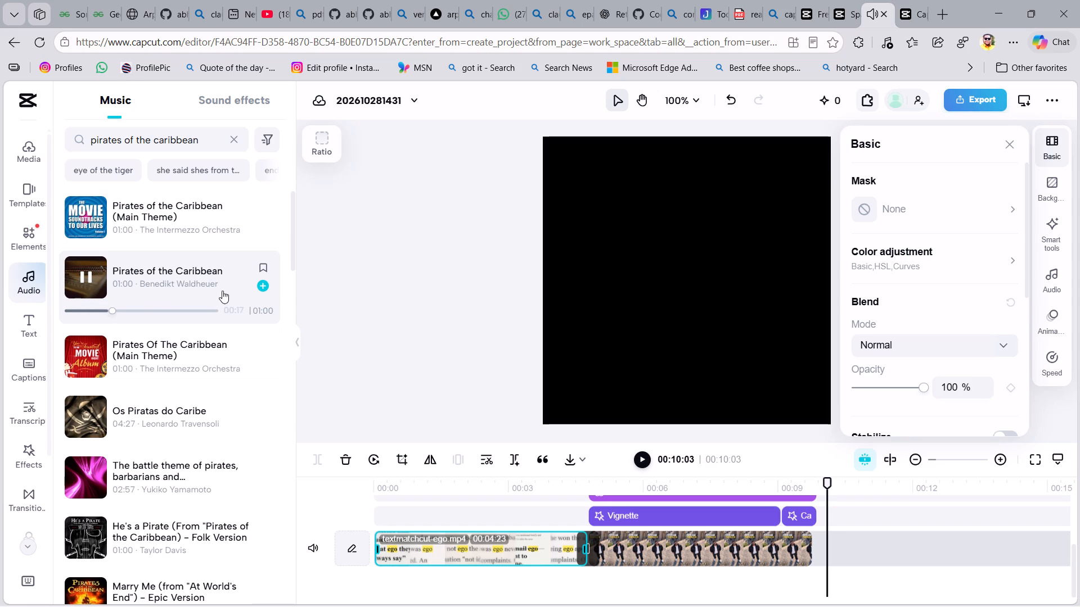
pyautogui.click(264, 284)
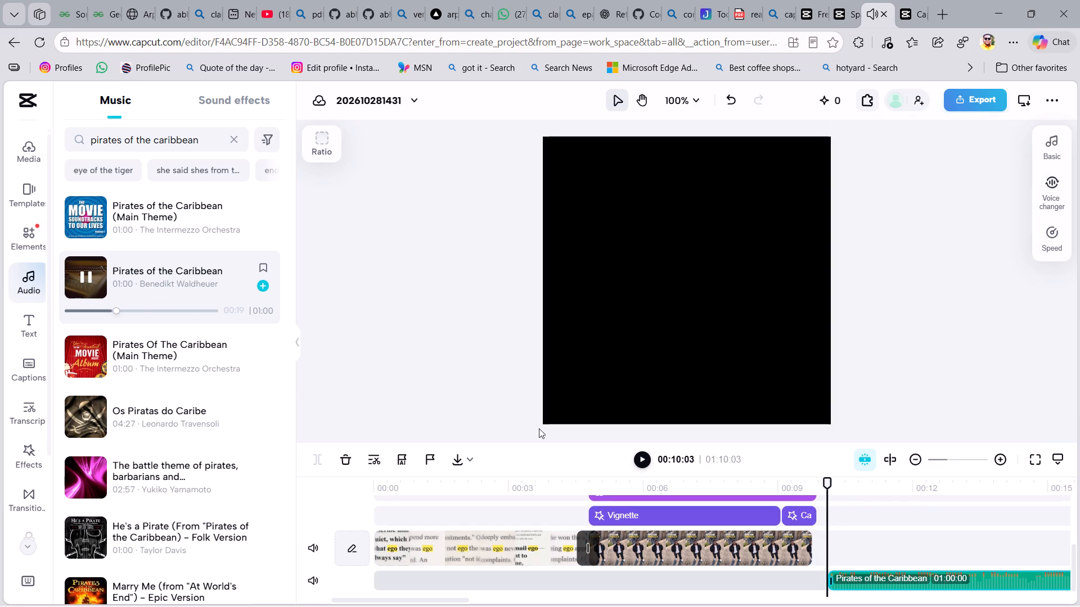
# Move the Pirates of the Caribbean audio clip to the start of the timeline at 00:00.
pyautogui.scroll(-1, 885, 583)
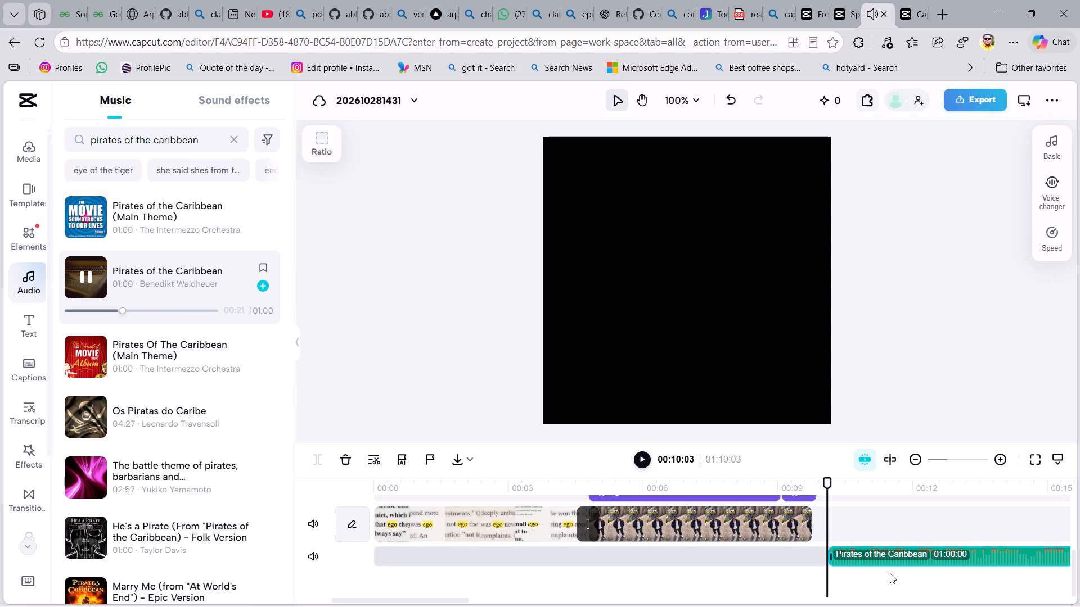
pyautogui.moveTo(893, 559); pyautogui.dragTo(444, 566)
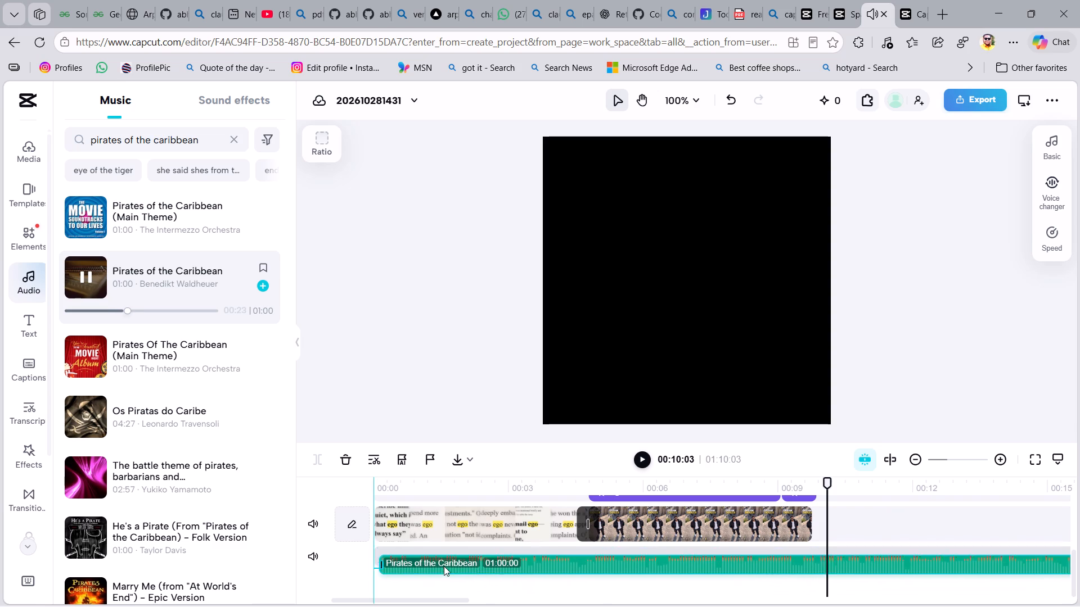
pyautogui.moveTo(444, 566); pyautogui.dragTo(444, 558)
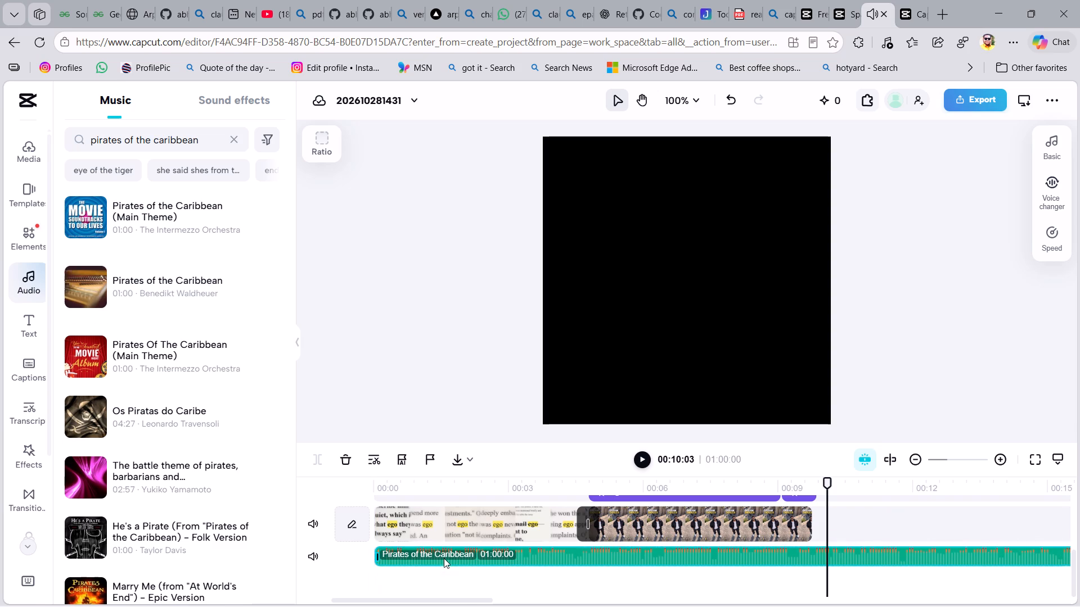
# Mute the main video track so that only the added music plays.
pyautogui.click(312, 526)
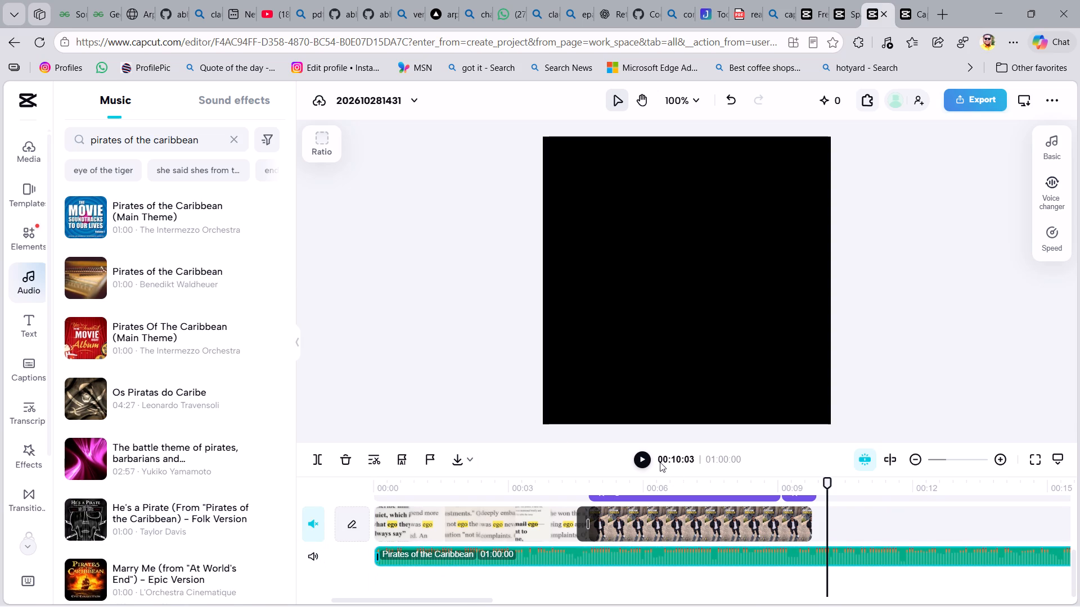
# Play the video back from 00:00 to check the edit with the new music.
pyautogui.click(641, 461)
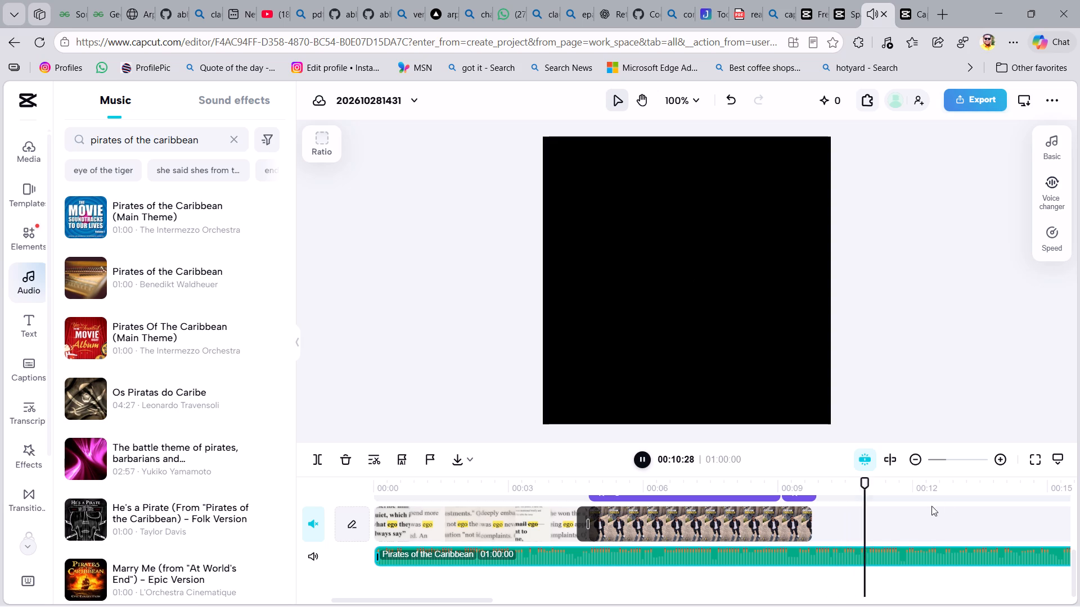
pyautogui.moveTo(891, 498); pyautogui.dragTo(348, 513)
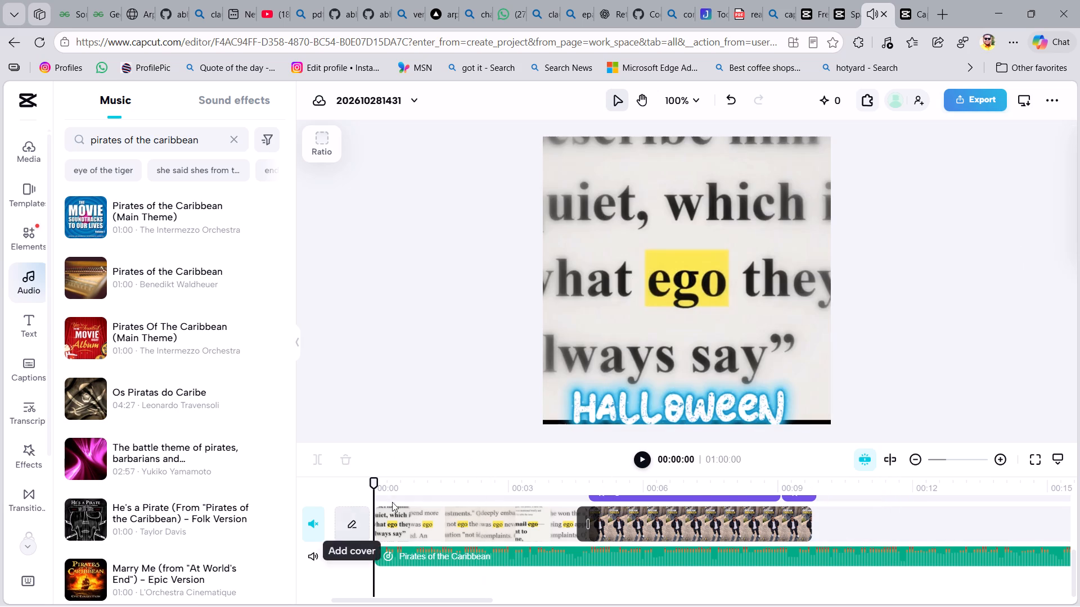
pyautogui.click(646, 456)
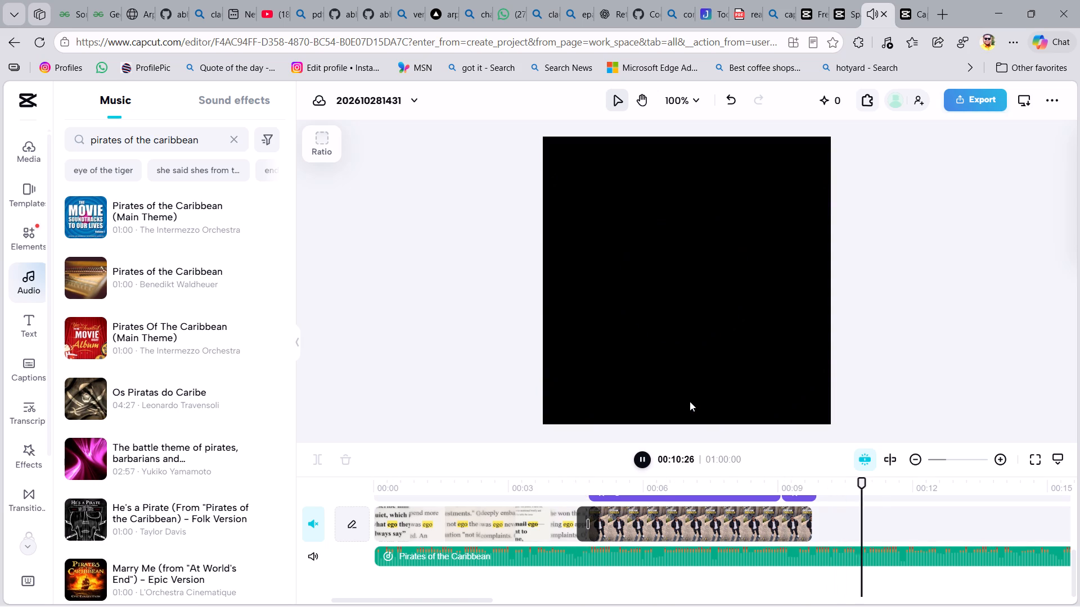
# Extend the end of the ChatGPT image clip to about 10.5 seconds on the timeline.
pyautogui.click(678, 532)
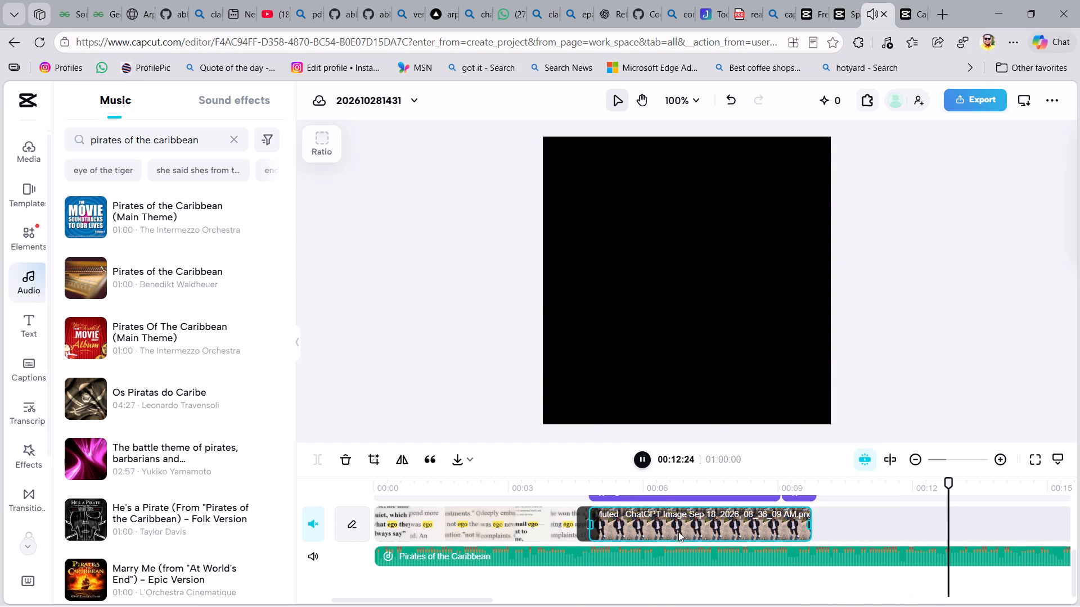
pyautogui.moveTo(808, 522); pyautogui.dragTo(849, 522)
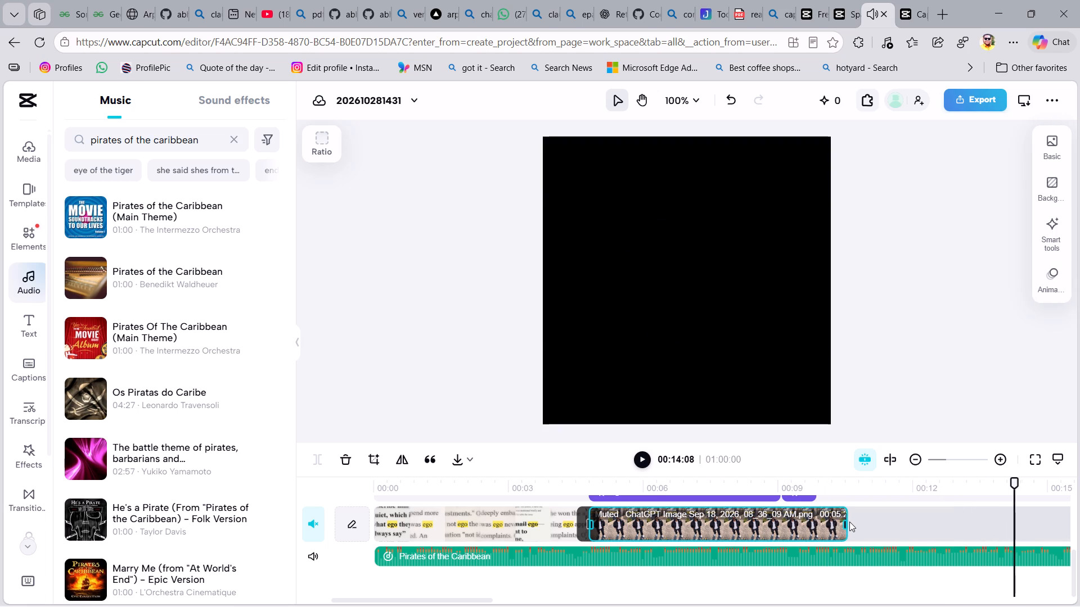
# Extend the end of The End effect to about 10.4 seconds, near the end of the image clip.
pyautogui.scroll(1, 793, 517)
pyautogui.click(804, 556)
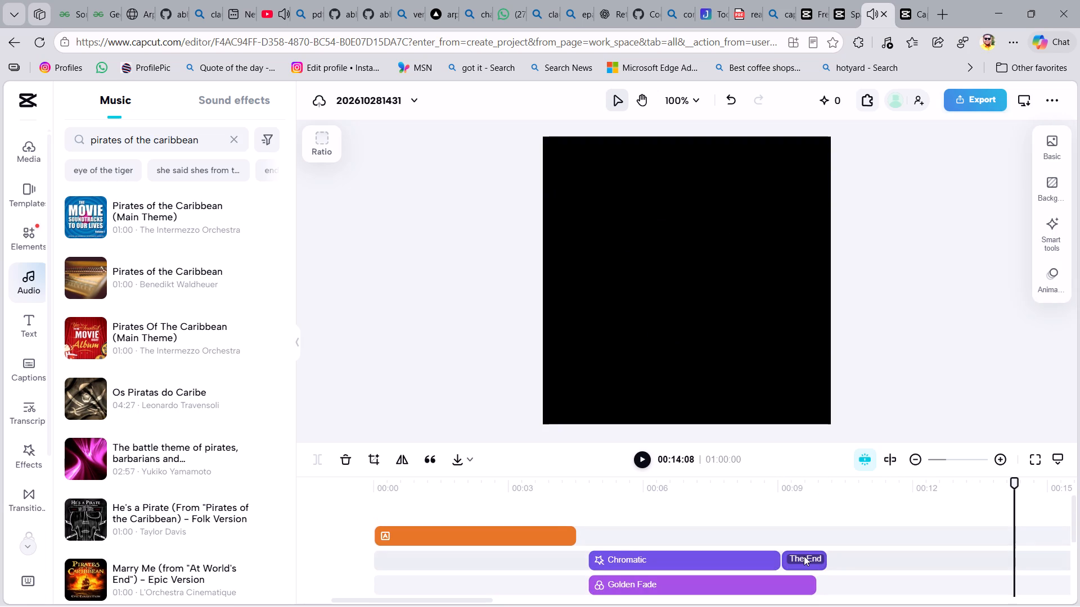
pyautogui.moveTo(824, 561); pyautogui.dragTo(804, 556)
pyautogui.moveTo(804, 556); pyautogui.dragTo(844, 560)
# Delete the text clip at the start of the timeline.
pyautogui.scroll(-1, 814, 83)
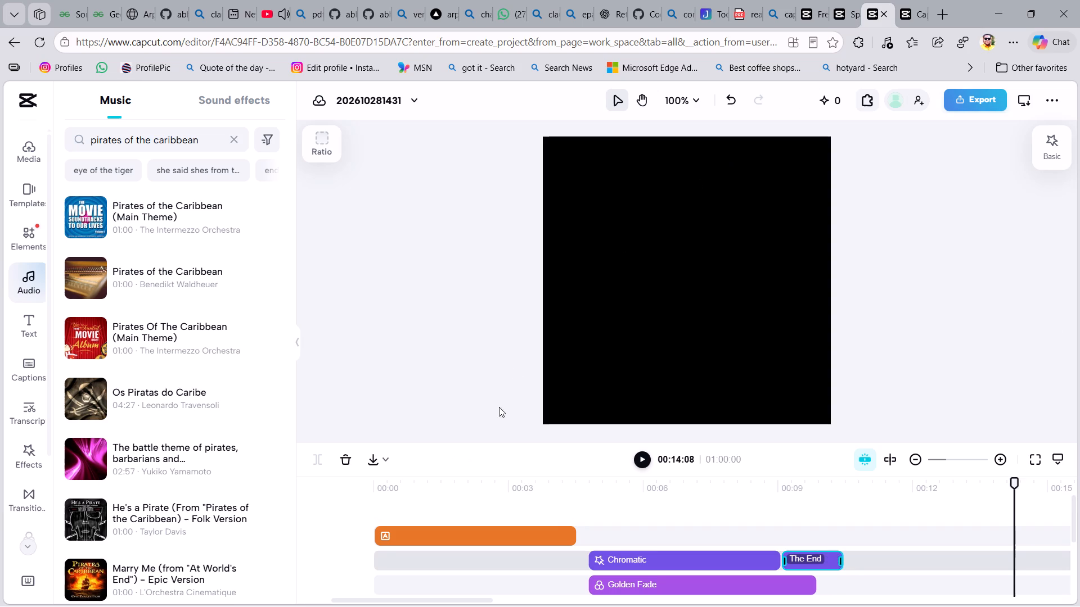
pyautogui.click(462, 534)
pyautogui.press('Delete')
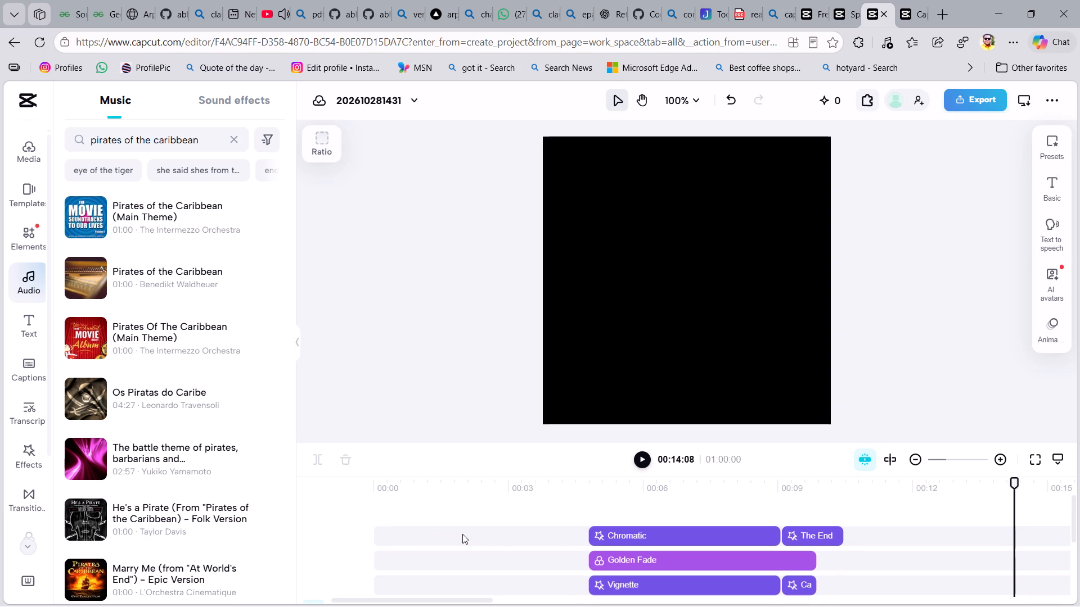
# Extend the end of the Golden Fade filter to about 10.4 seconds, level with the end of The End effect.
pyautogui.scroll(-1, 804, 572)
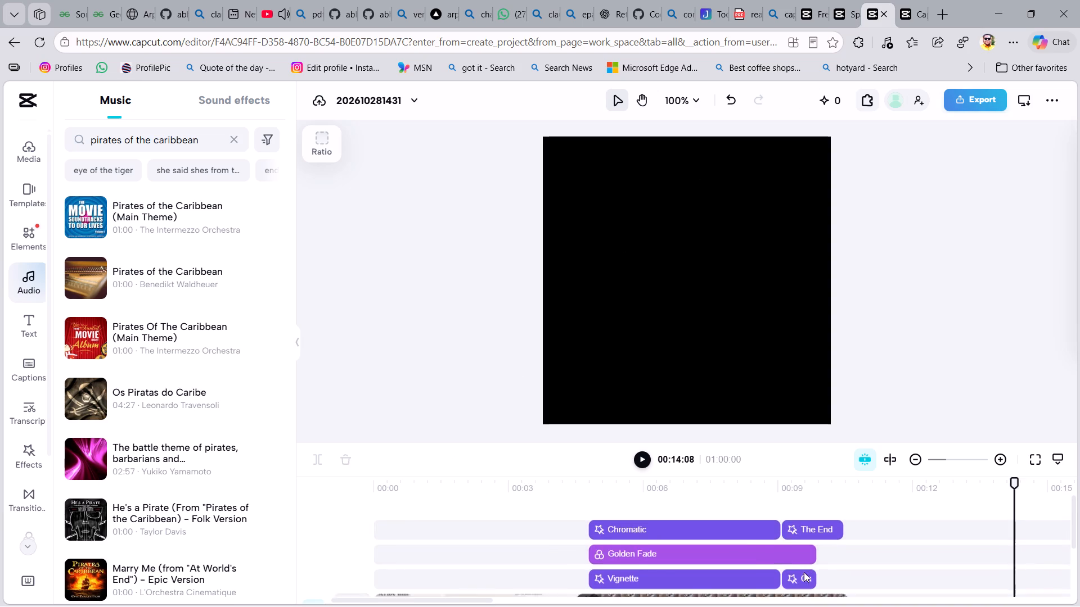
pyautogui.scroll(-1, 804, 572)
pyautogui.scroll(1, 804, 572)
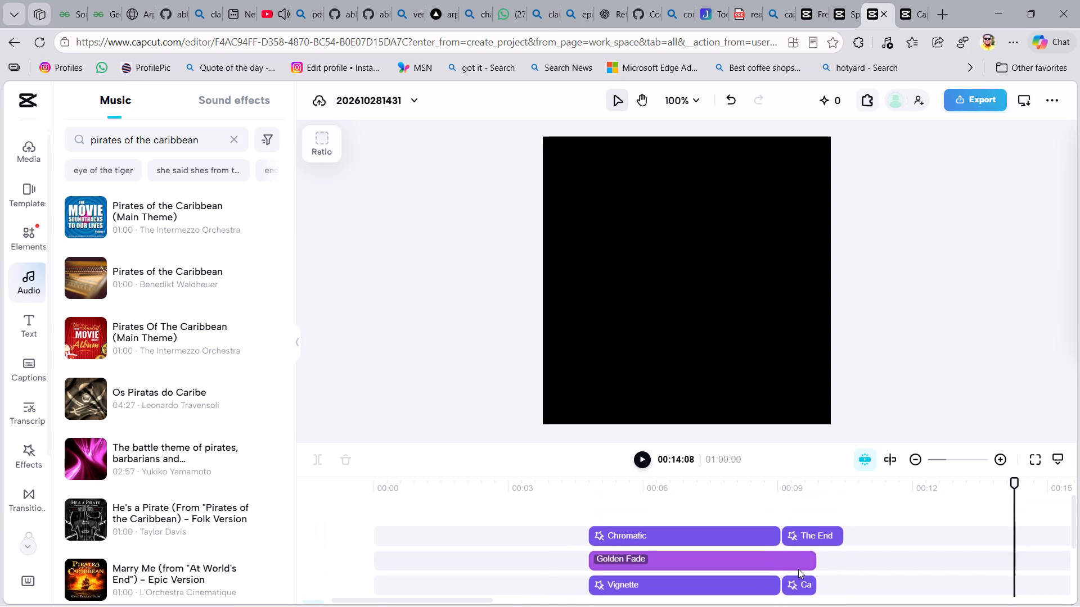
pyautogui.click(798, 569)
pyautogui.moveTo(815, 558); pyautogui.dragTo(844, 554)
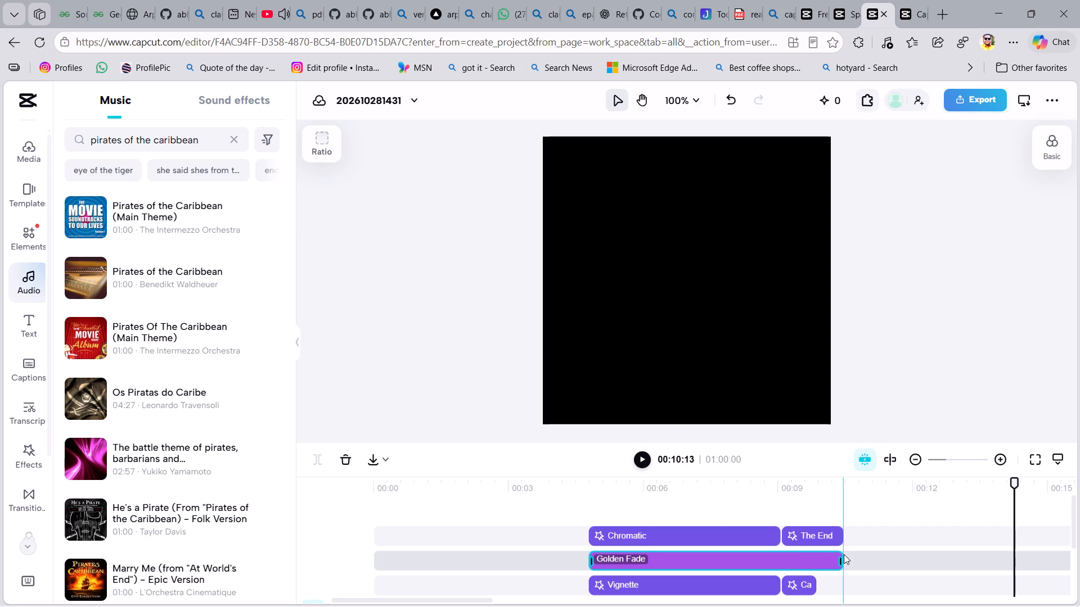
pyautogui.moveTo(844, 554); pyautogui.dragTo(844, 554)
# Extend the end of the Camera Shake effect to about 10.4 seconds, level with the end of the Golden Fade filter.
pyautogui.click(811, 585)
pyautogui.moveTo(814, 585); pyautogui.dragTo(844, 581)
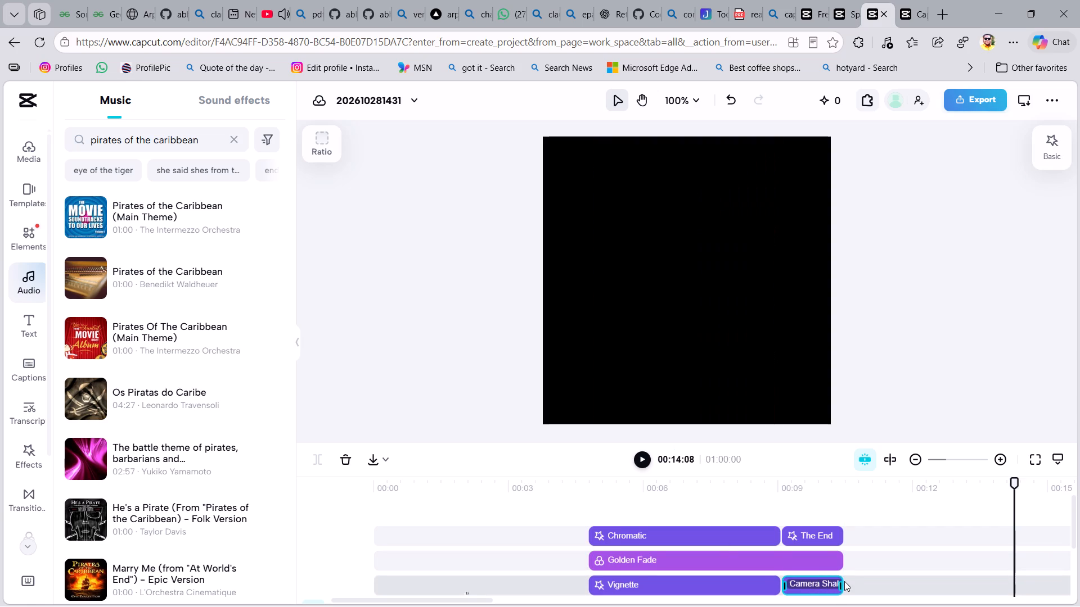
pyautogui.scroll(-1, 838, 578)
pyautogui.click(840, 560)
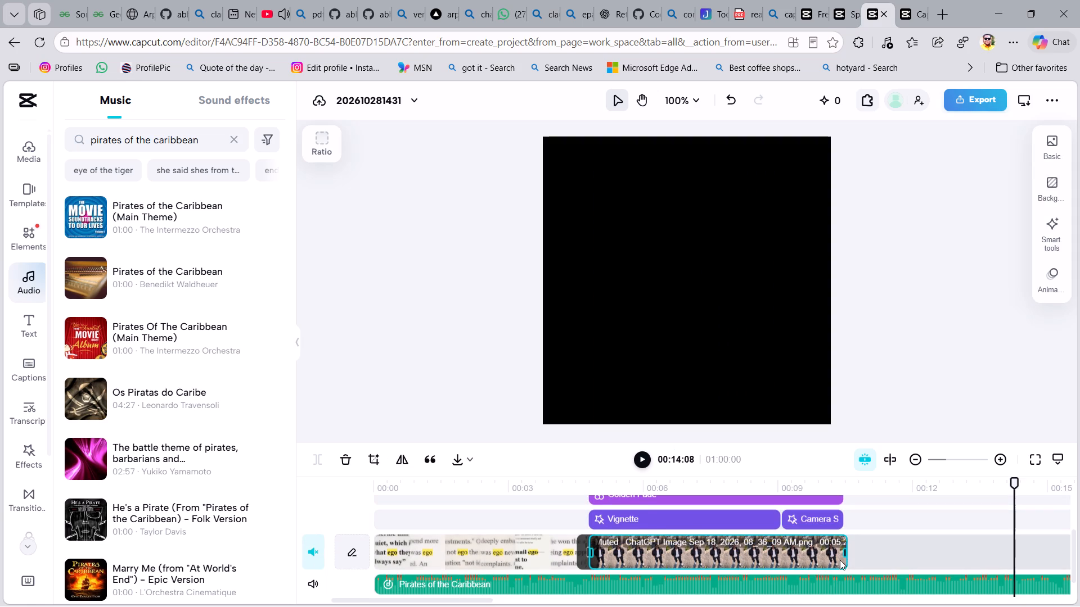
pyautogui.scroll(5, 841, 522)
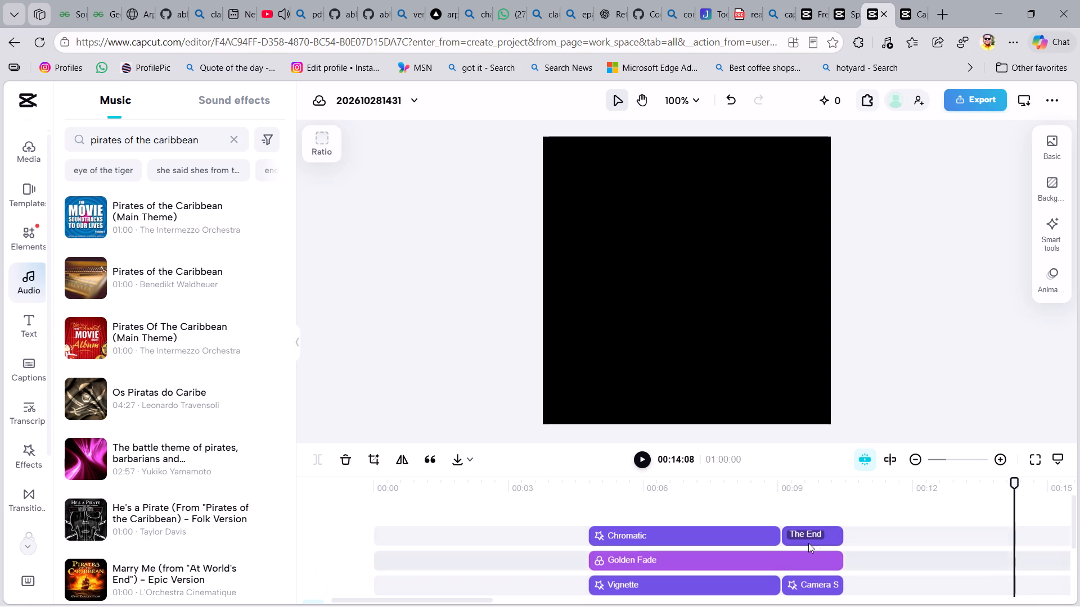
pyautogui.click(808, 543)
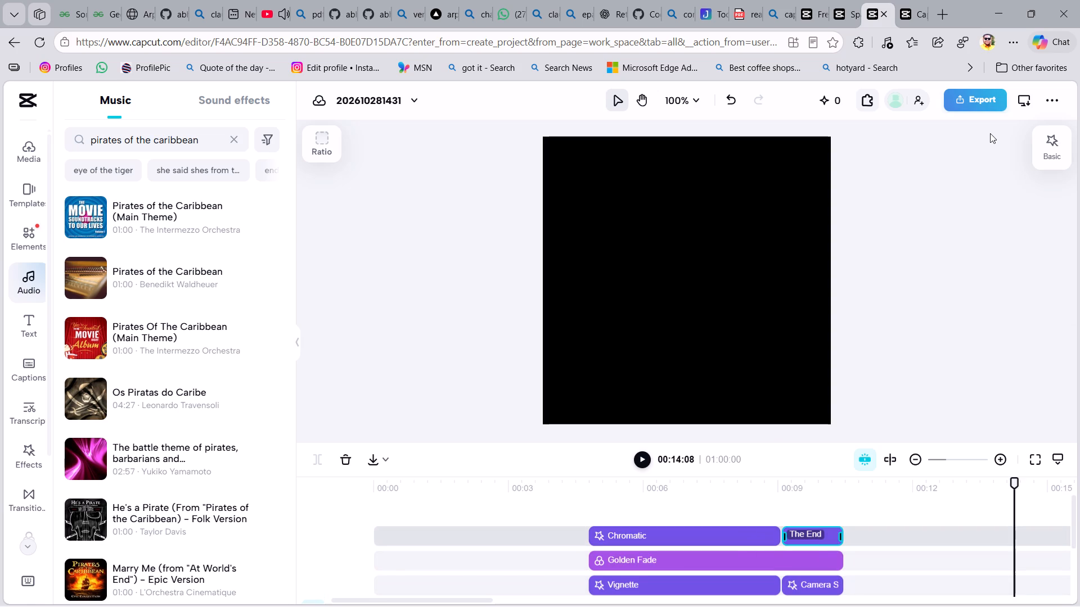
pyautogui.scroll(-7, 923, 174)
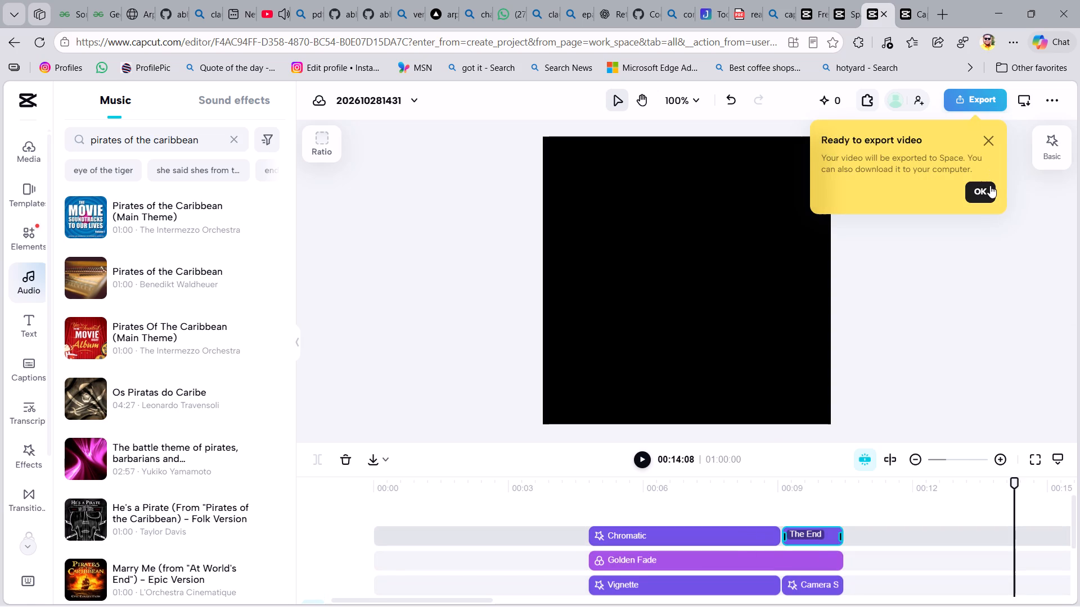
# Look through the project's export and sharing options, including the additional download formats.
pyautogui.click(990, 188)
pyautogui.click(987, 106)
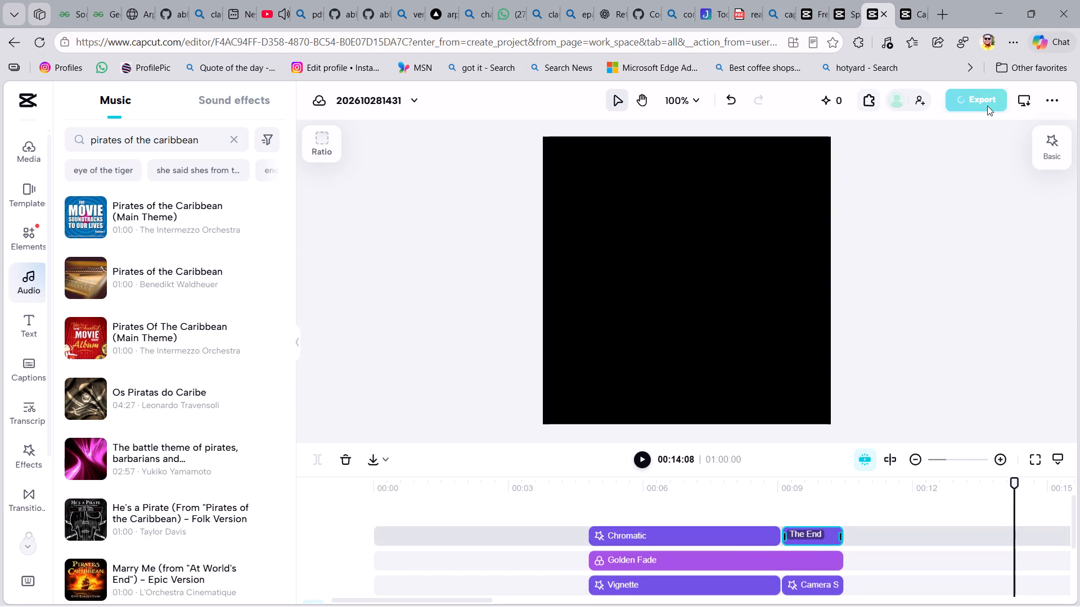
pyautogui.click(1044, 99)
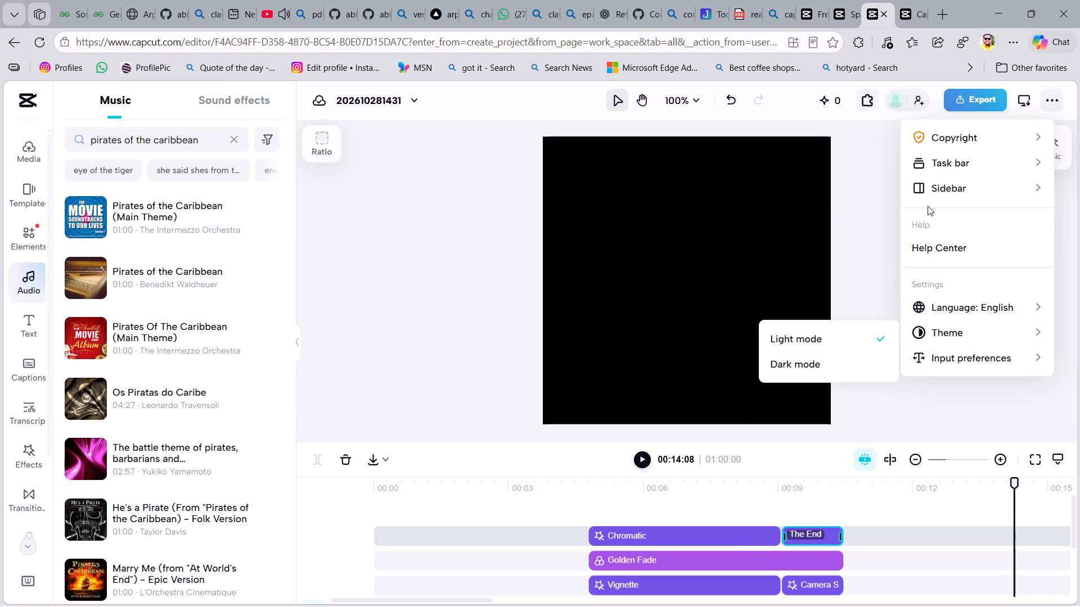
pyautogui.click(970, 106)
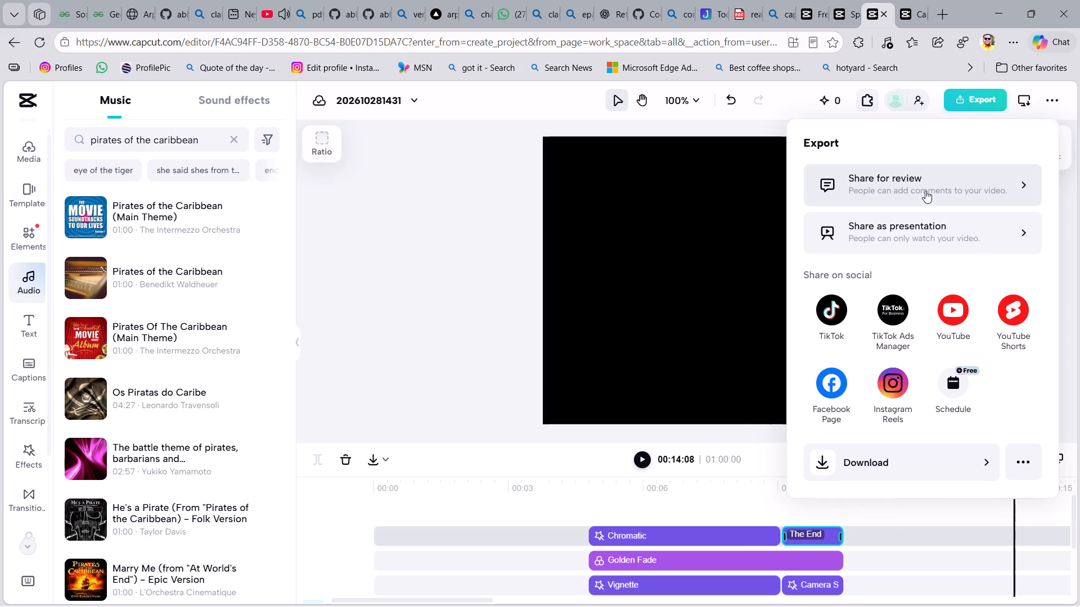
pyautogui.scroll(-1, 925, 191)
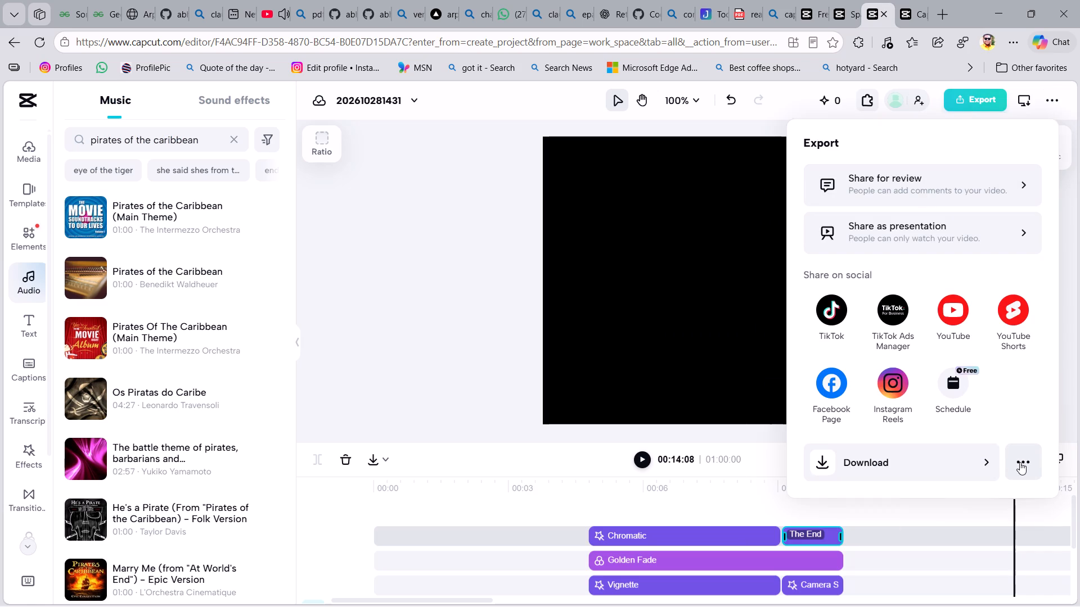
pyautogui.click(1020, 462)
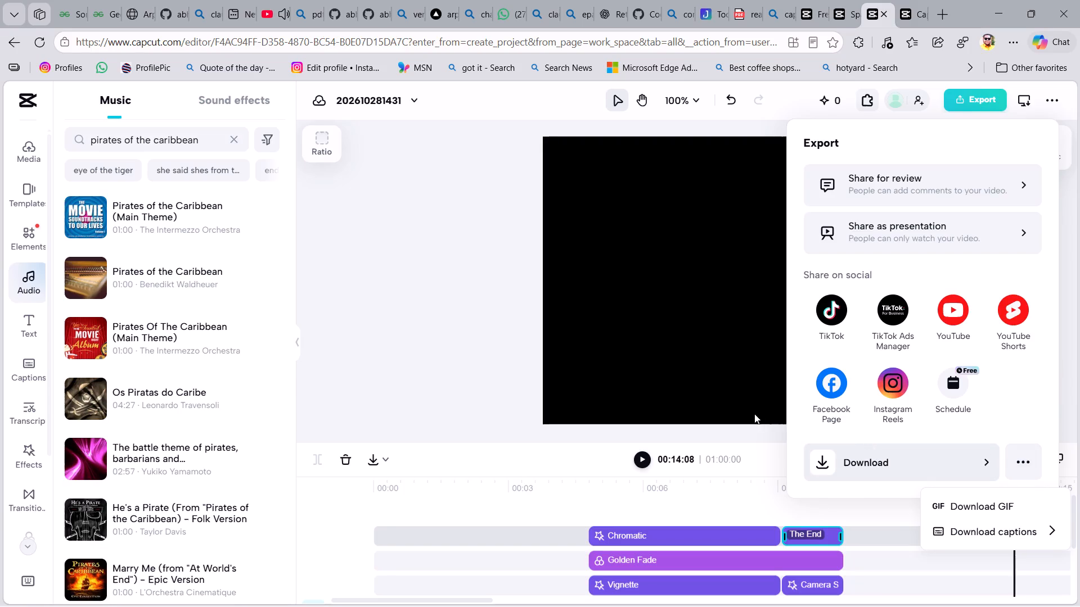
pyautogui.click(748, 434)
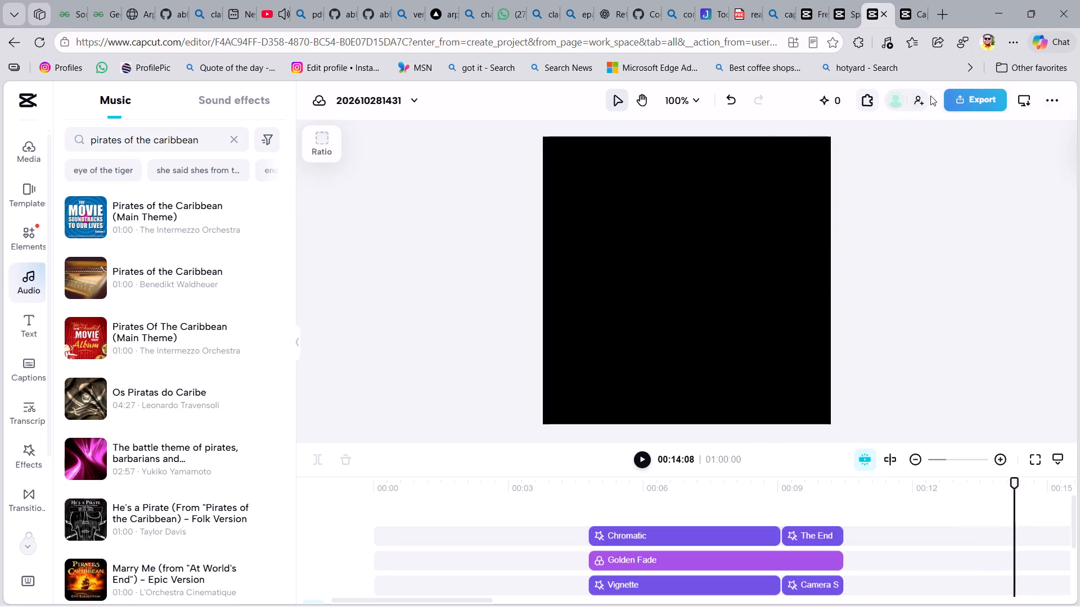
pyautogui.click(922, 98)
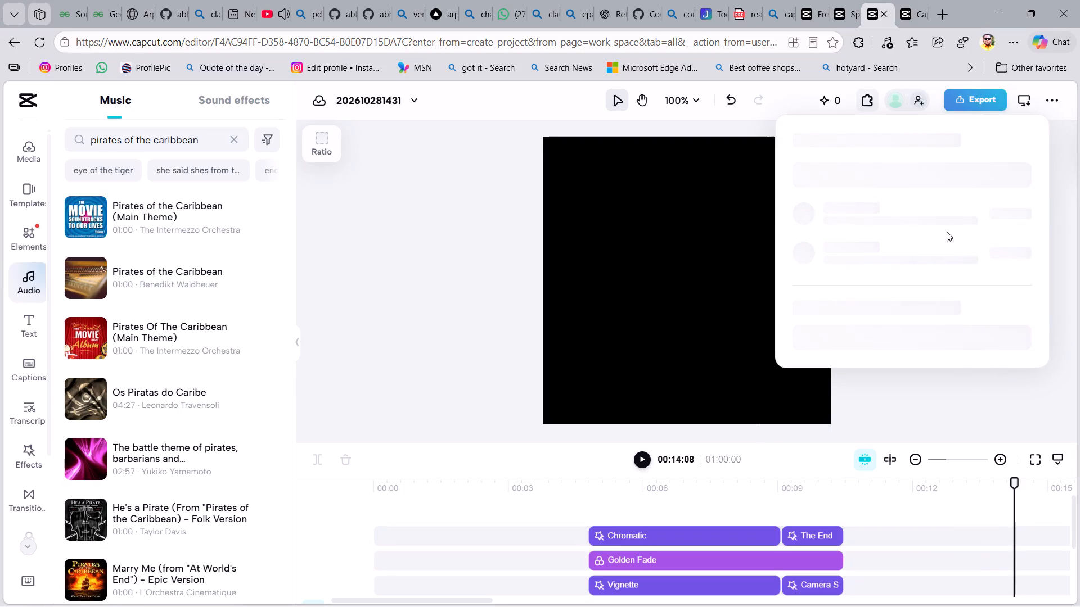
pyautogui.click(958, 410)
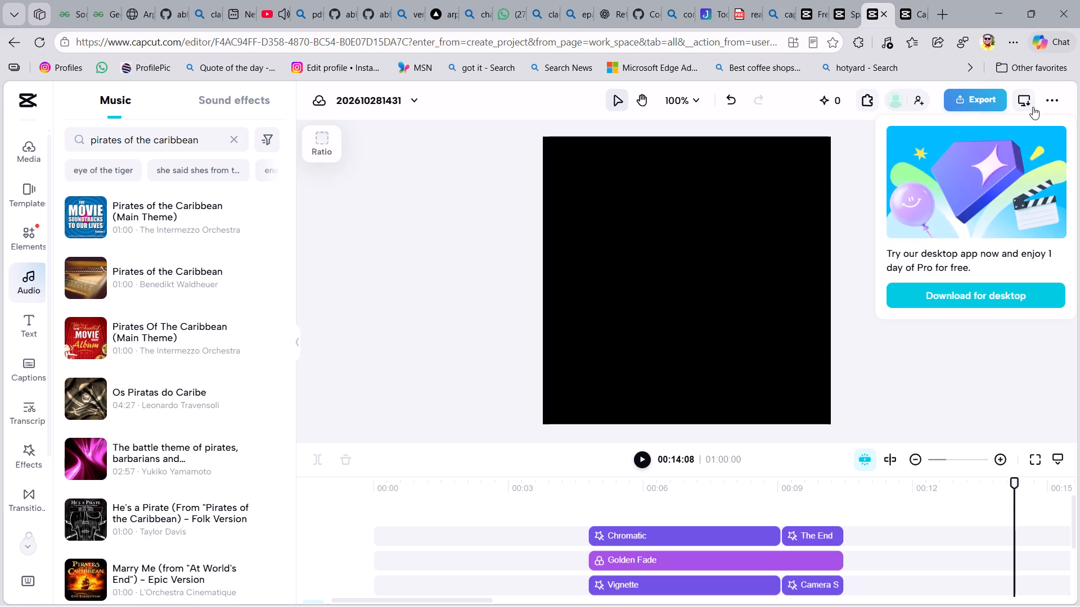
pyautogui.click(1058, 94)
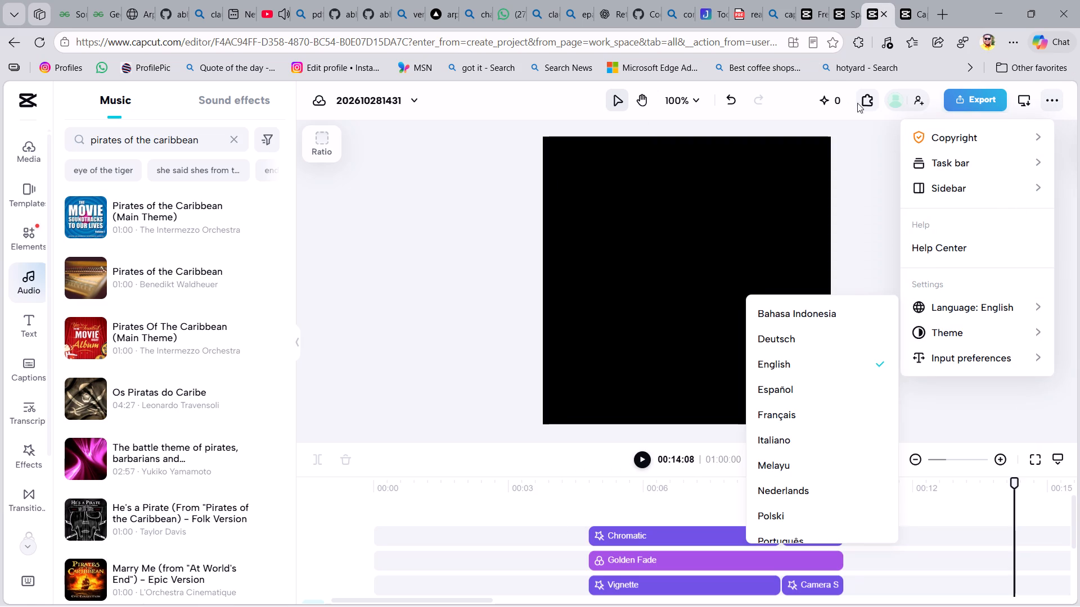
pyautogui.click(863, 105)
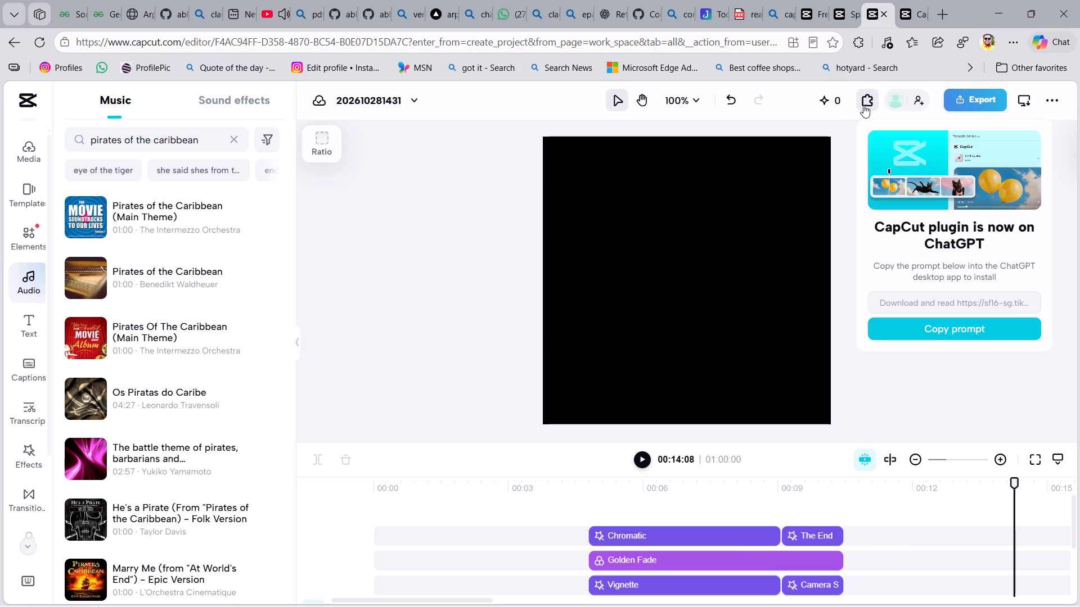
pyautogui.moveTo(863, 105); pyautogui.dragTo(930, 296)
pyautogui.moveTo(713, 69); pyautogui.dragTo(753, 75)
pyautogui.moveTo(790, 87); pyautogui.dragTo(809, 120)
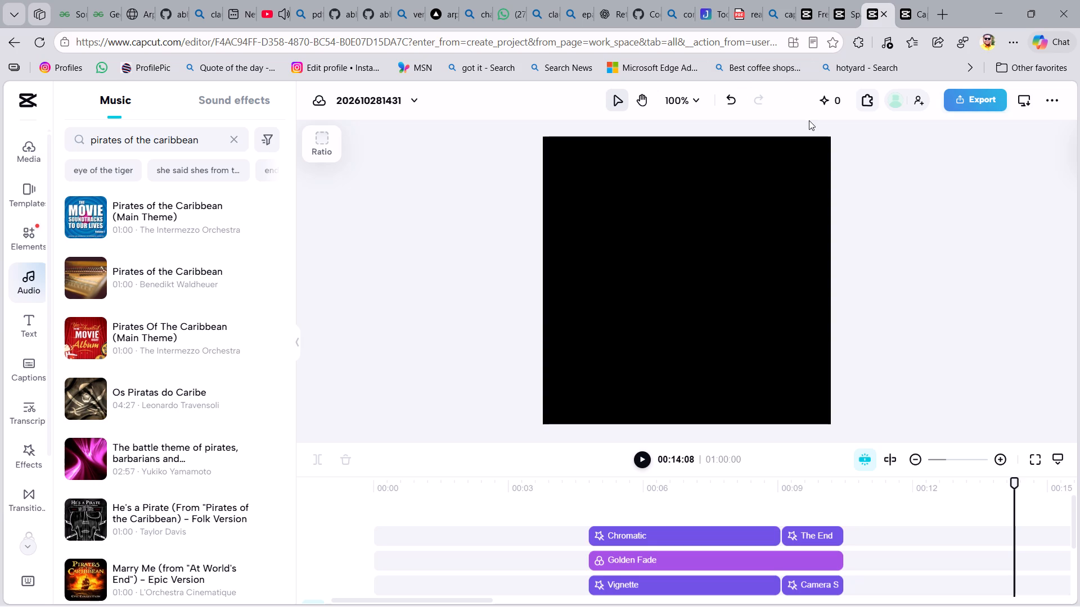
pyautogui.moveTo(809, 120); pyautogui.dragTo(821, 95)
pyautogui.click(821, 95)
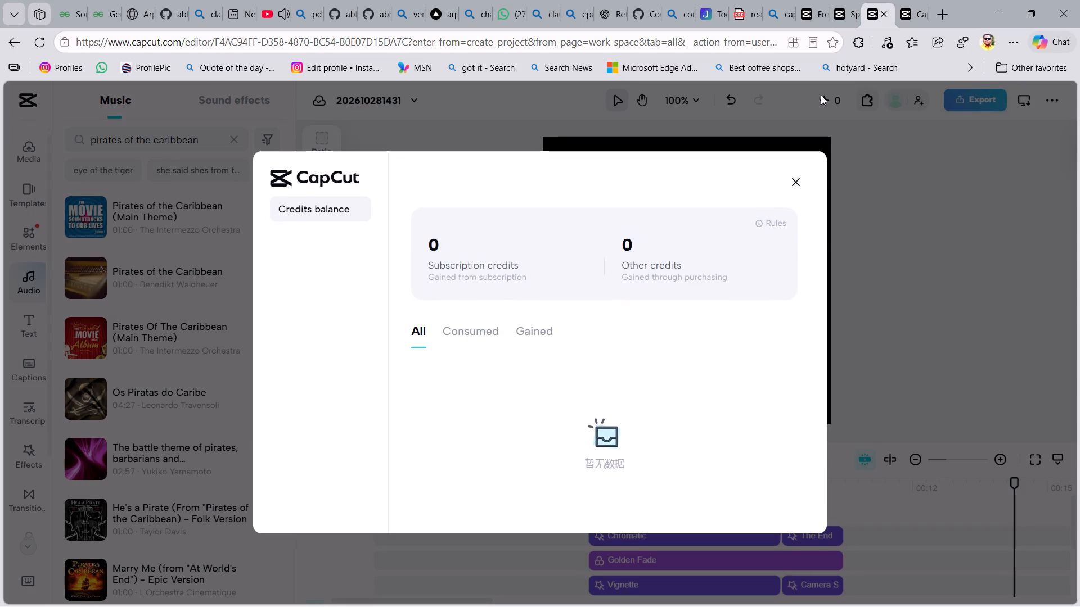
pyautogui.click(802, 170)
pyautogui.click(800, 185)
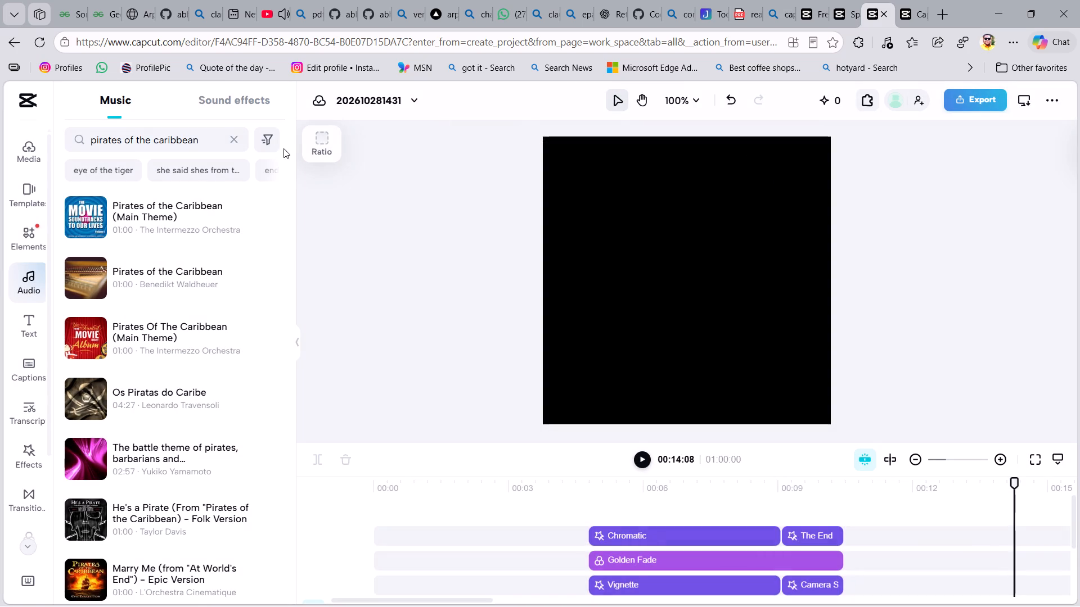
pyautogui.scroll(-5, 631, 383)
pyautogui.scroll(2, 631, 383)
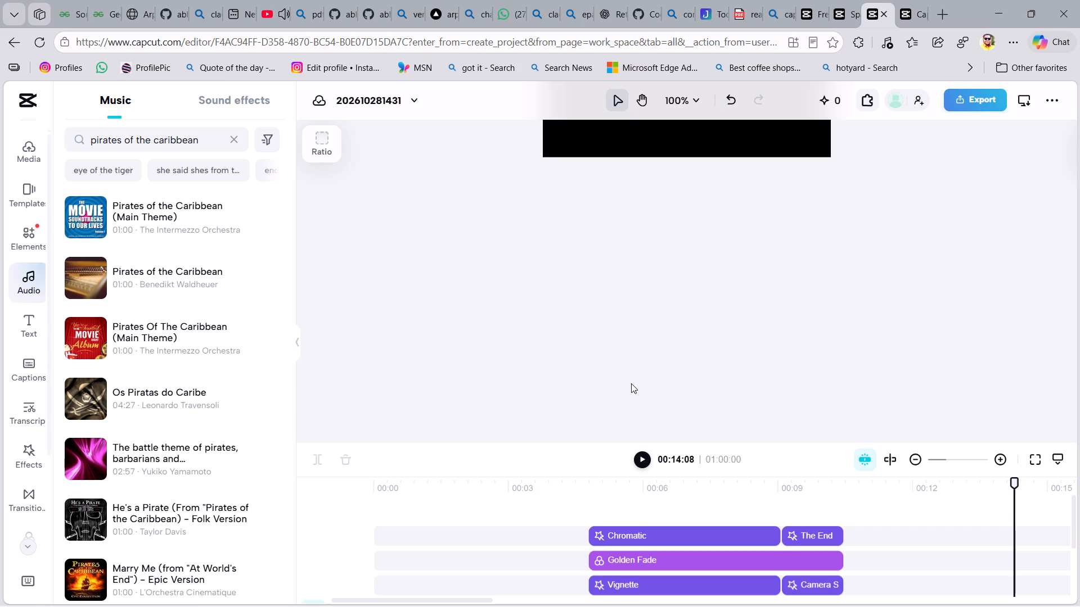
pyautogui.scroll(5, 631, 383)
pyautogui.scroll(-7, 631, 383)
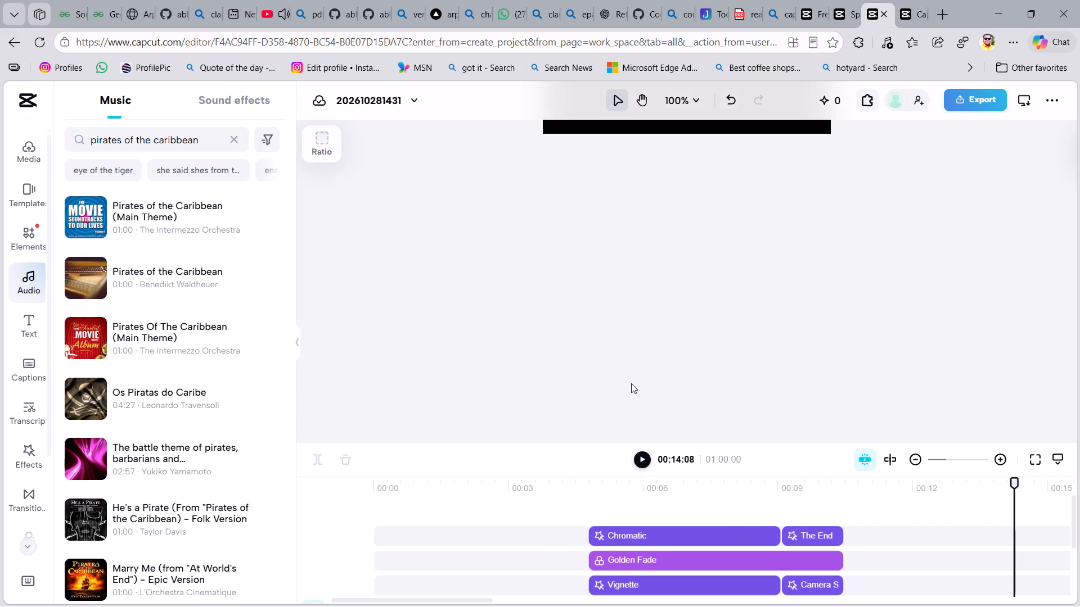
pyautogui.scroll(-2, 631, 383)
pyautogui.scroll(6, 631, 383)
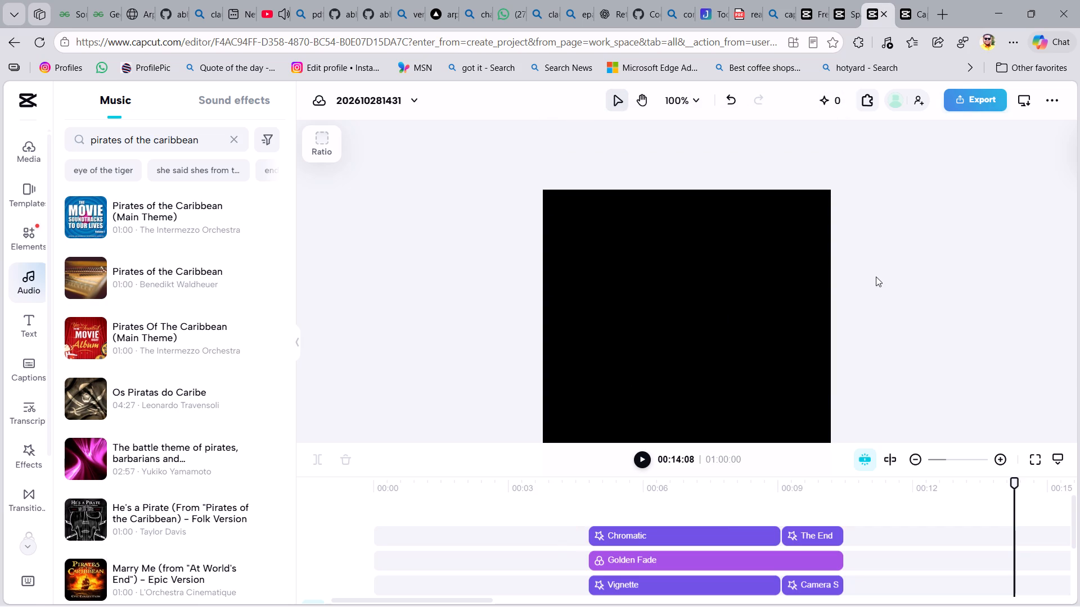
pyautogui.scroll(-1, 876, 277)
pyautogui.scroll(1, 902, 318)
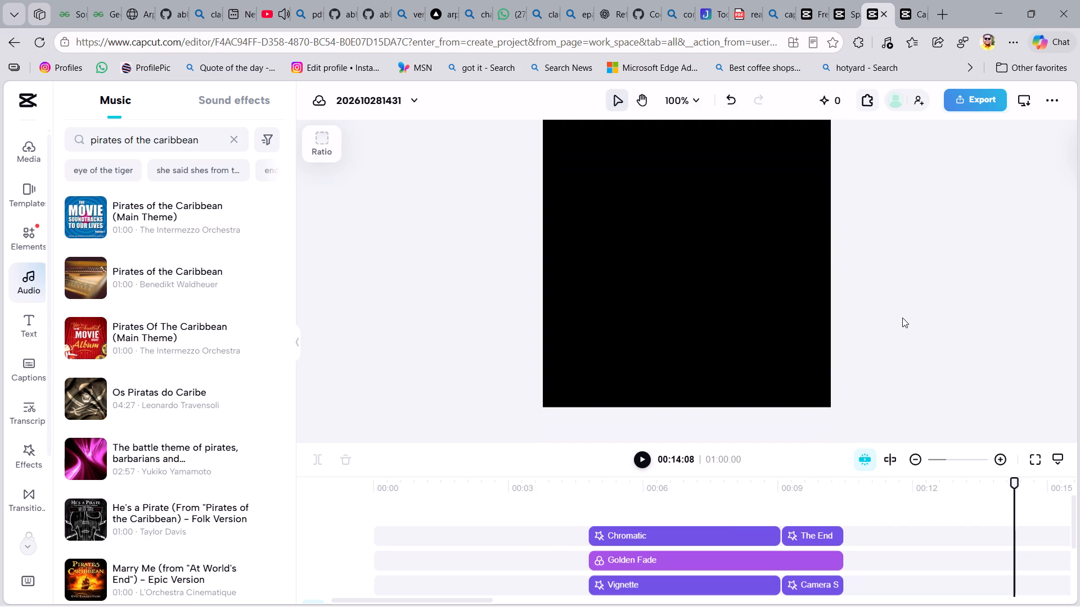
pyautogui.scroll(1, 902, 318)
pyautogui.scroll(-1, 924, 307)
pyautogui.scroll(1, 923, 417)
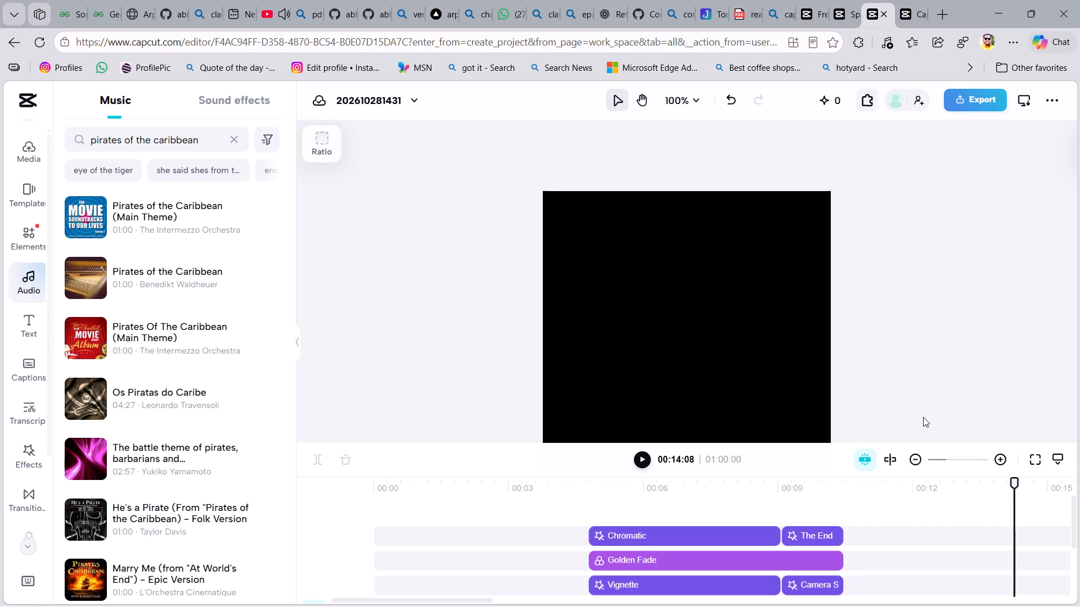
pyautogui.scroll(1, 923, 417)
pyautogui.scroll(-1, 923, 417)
# Trim the end of the textmatchcut-ego.mp4 clip so it lasts about 3.3 seconds, with the image clip following directly after it.
pyautogui.scroll(-3, 897, 541)
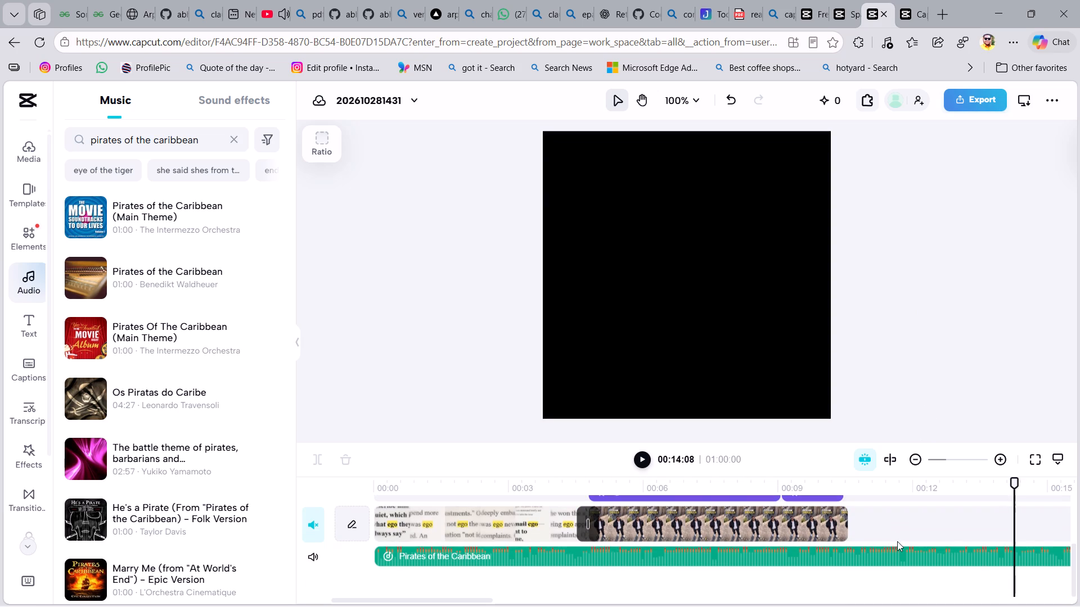
pyautogui.scroll(-1, 897, 541)
pyautogui.scroll(1, 897, 541)
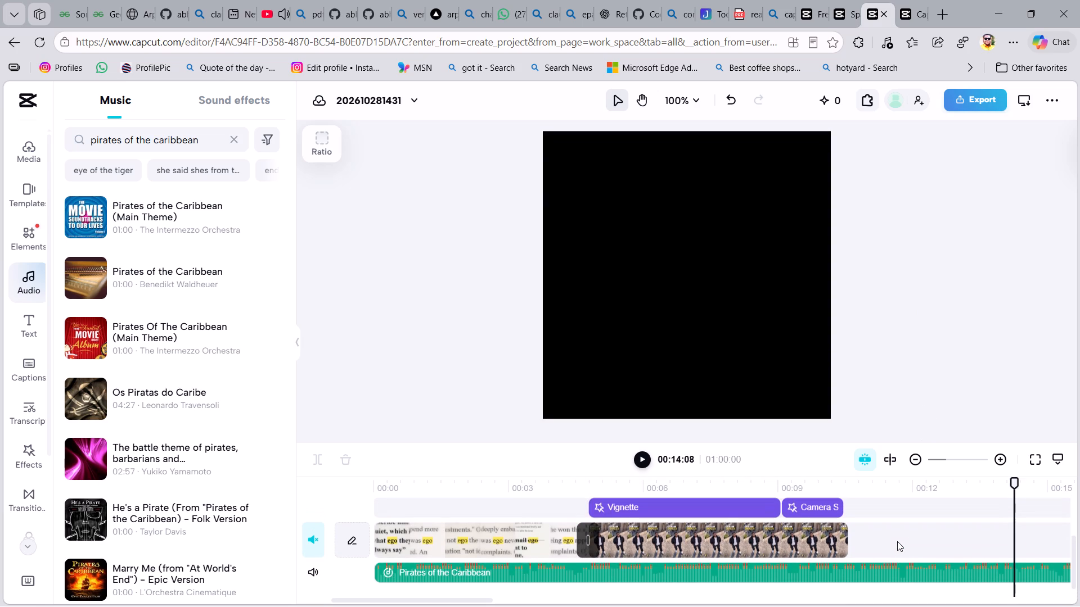
pyautogui.click(547, 540)
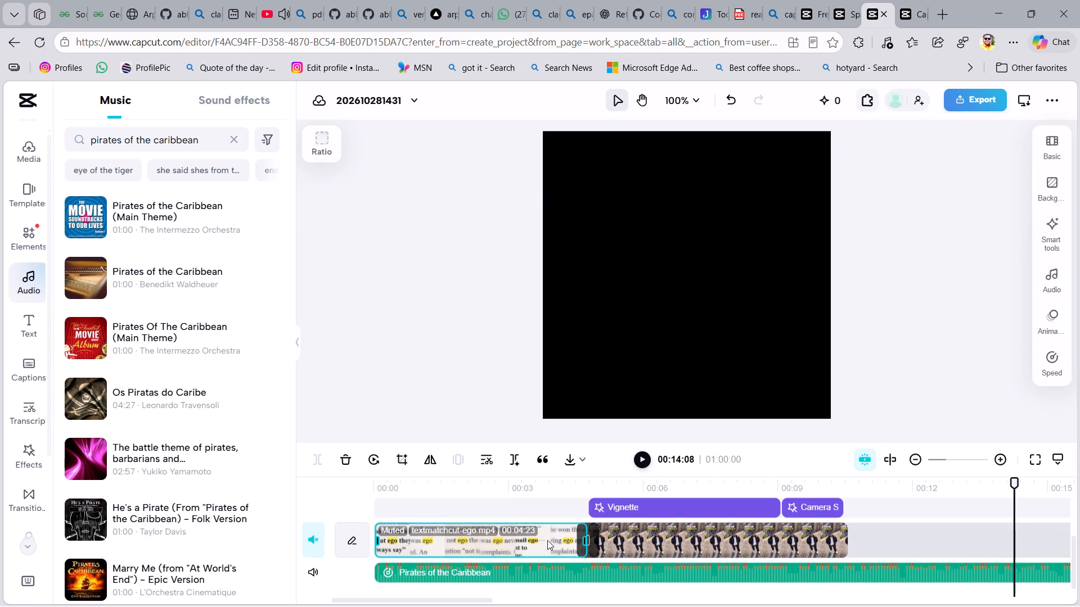
pyautogui.moveTo(586, 540); pyautogui.dragTo(569, 540)
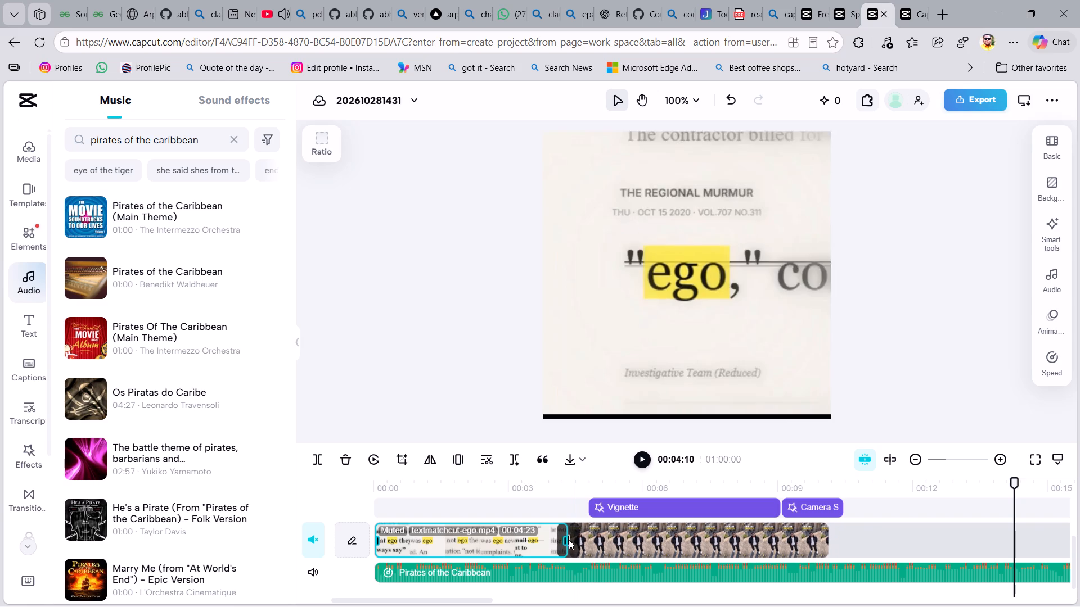
pyautogui.moveTo(569, 540); pyautogui.dragTo(544, 534)
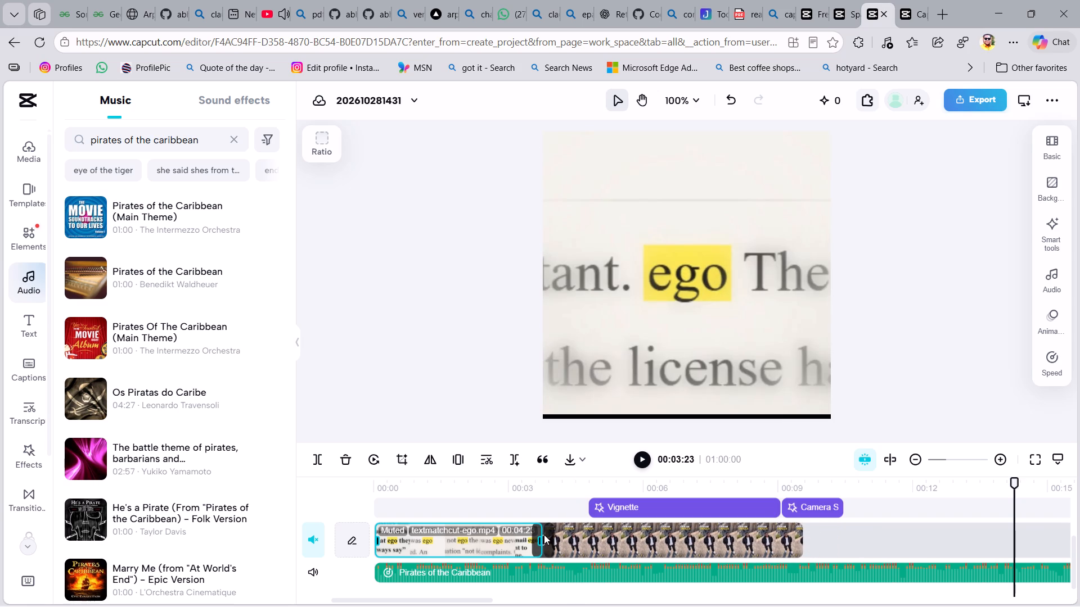
pyautogui.moveTo(544, 534); pyautogui.dragTo(523, 532)
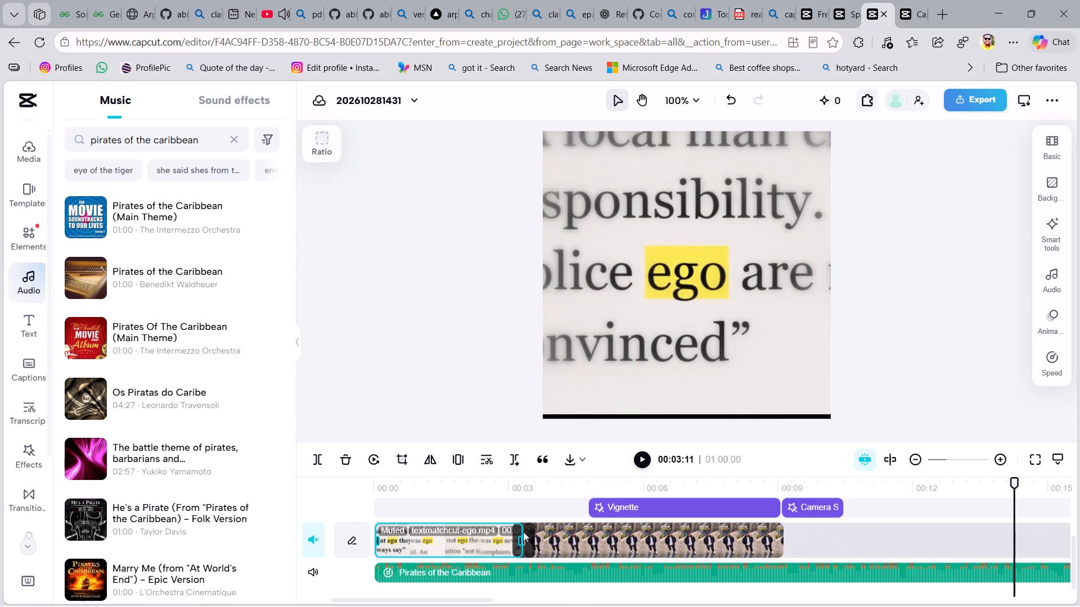
pyautogui.moveTo(523, 532); pyautogui.dragTo(520, 530)
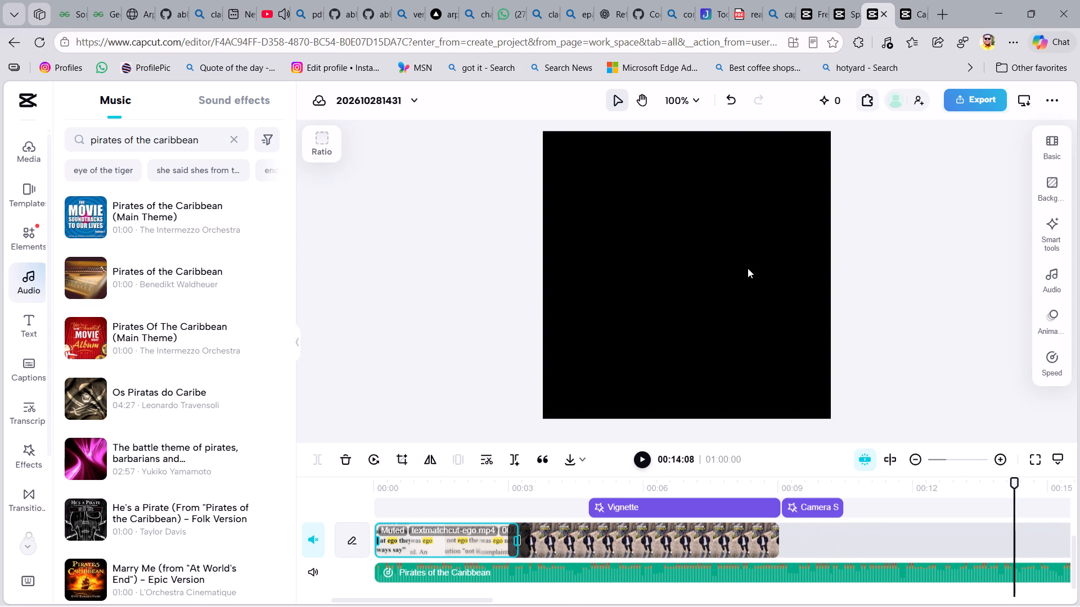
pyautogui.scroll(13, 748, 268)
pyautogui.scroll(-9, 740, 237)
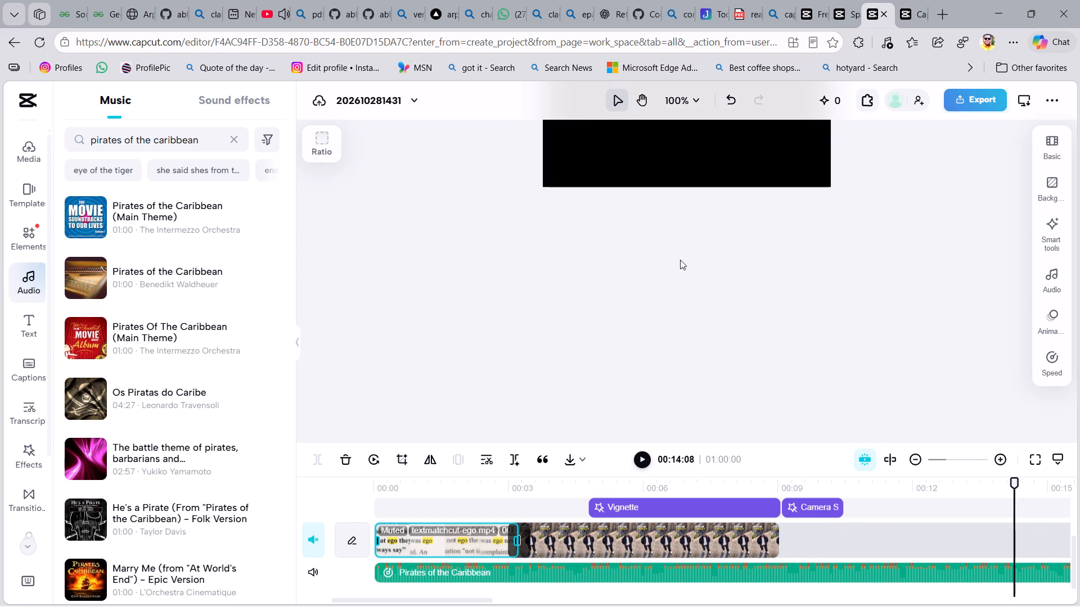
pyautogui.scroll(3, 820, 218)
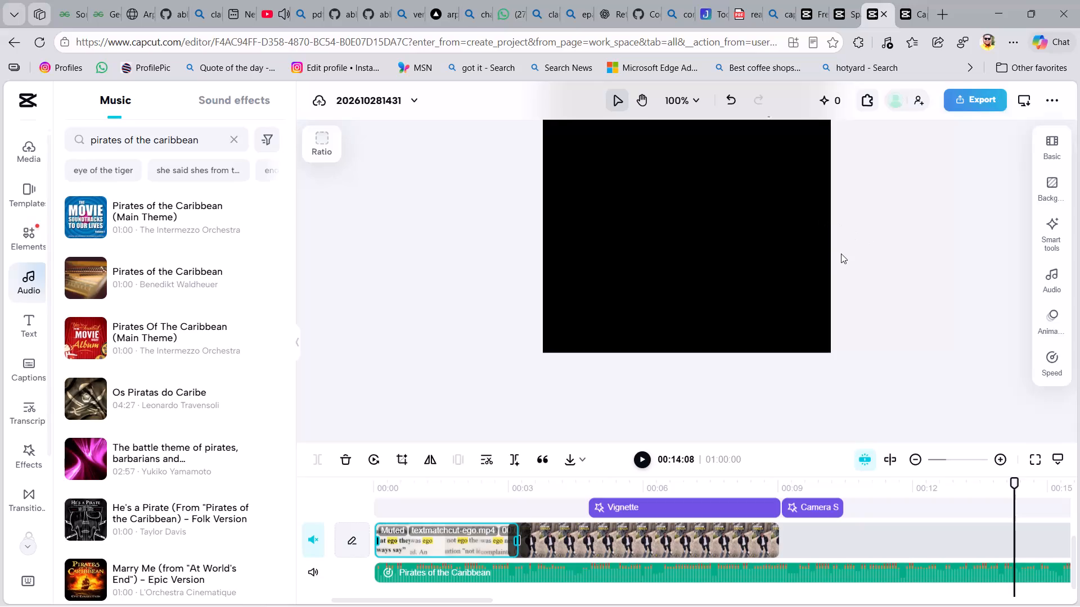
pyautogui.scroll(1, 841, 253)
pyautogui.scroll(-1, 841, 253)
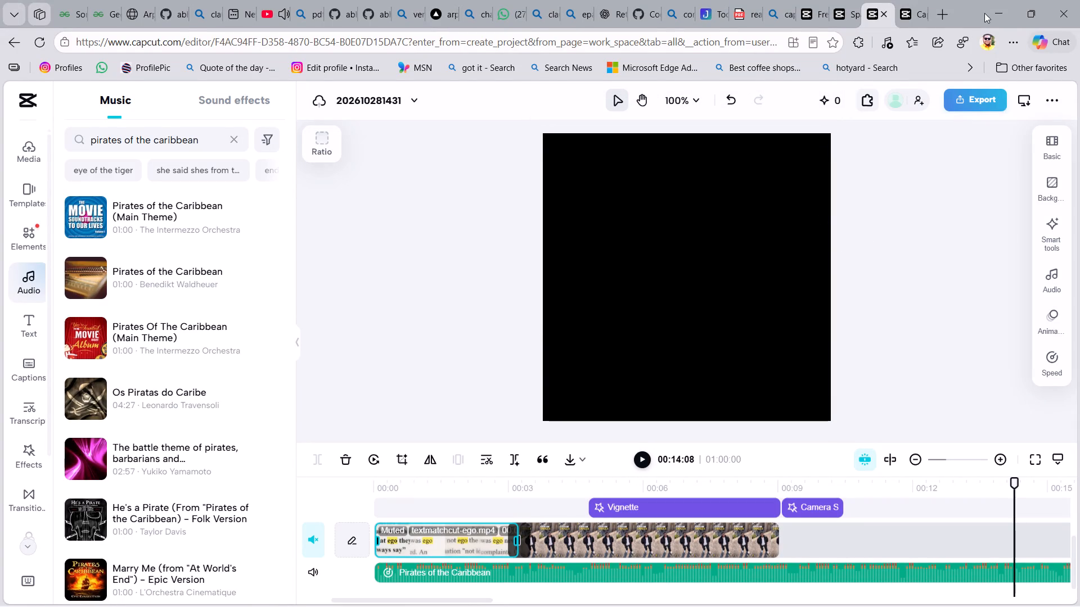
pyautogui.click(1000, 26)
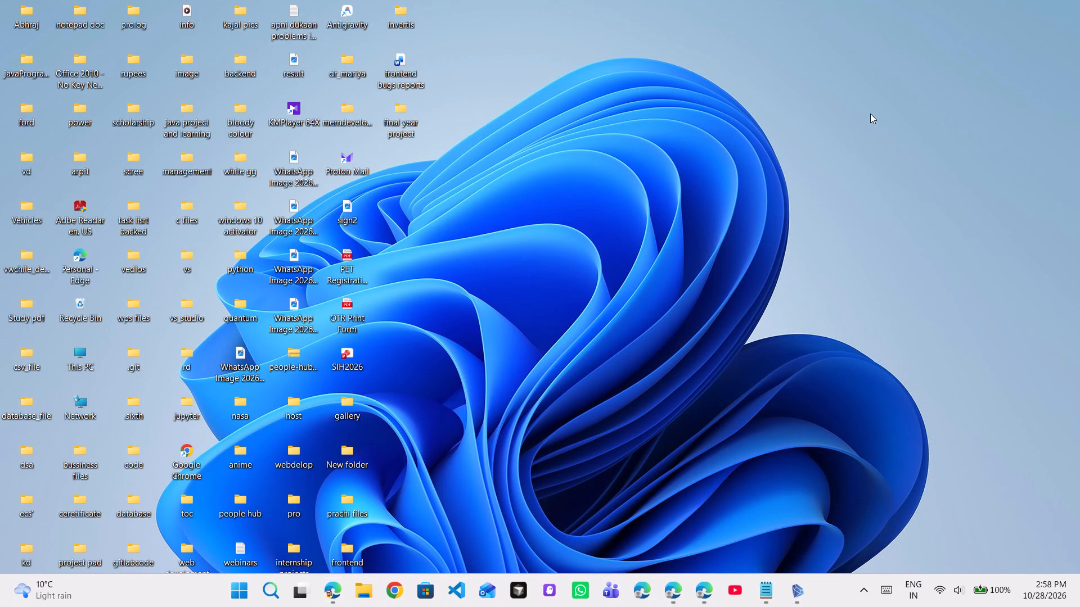
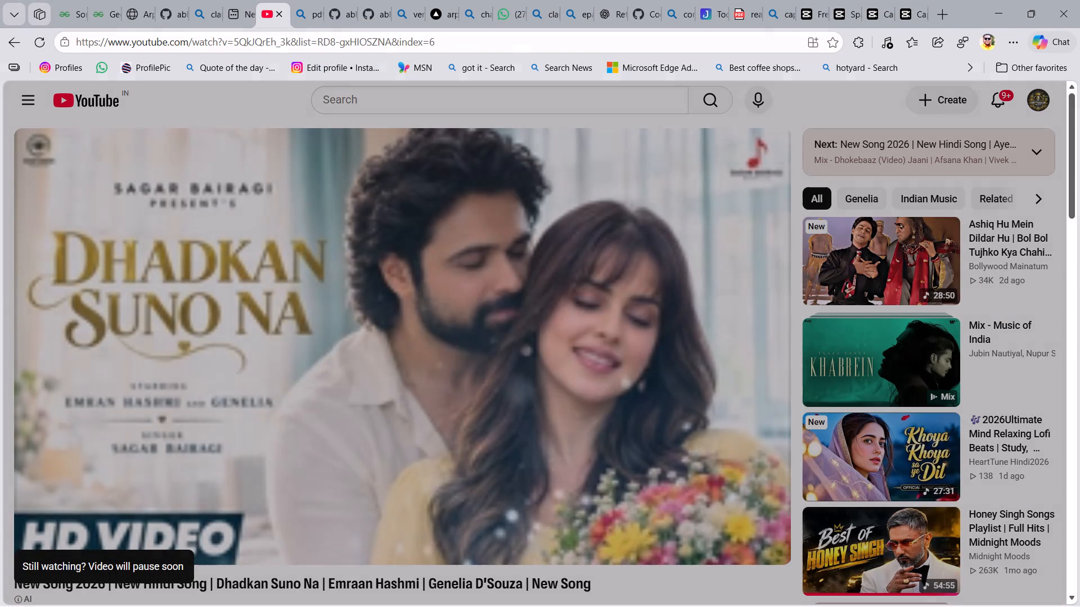
pyautogui.click(799, 5)
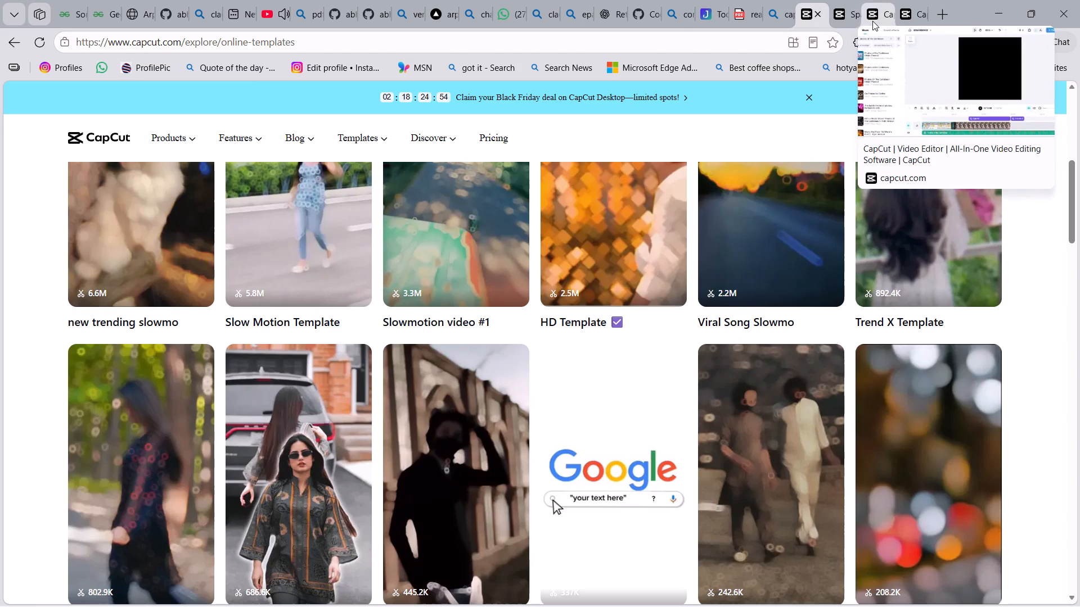
pyautogui.click(872, 21)
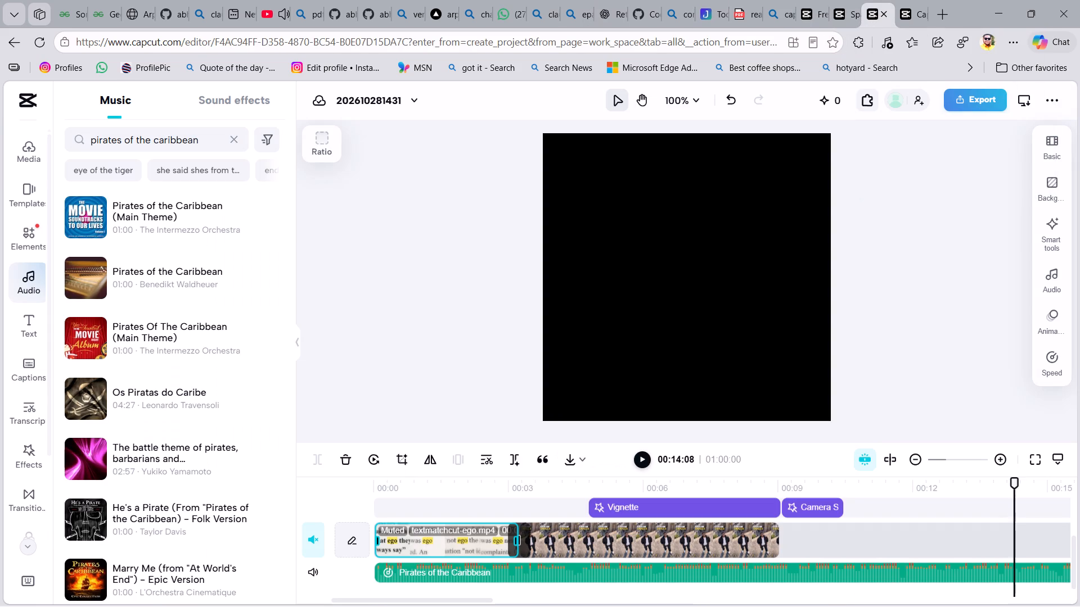
pyautogui.click(951, 95)
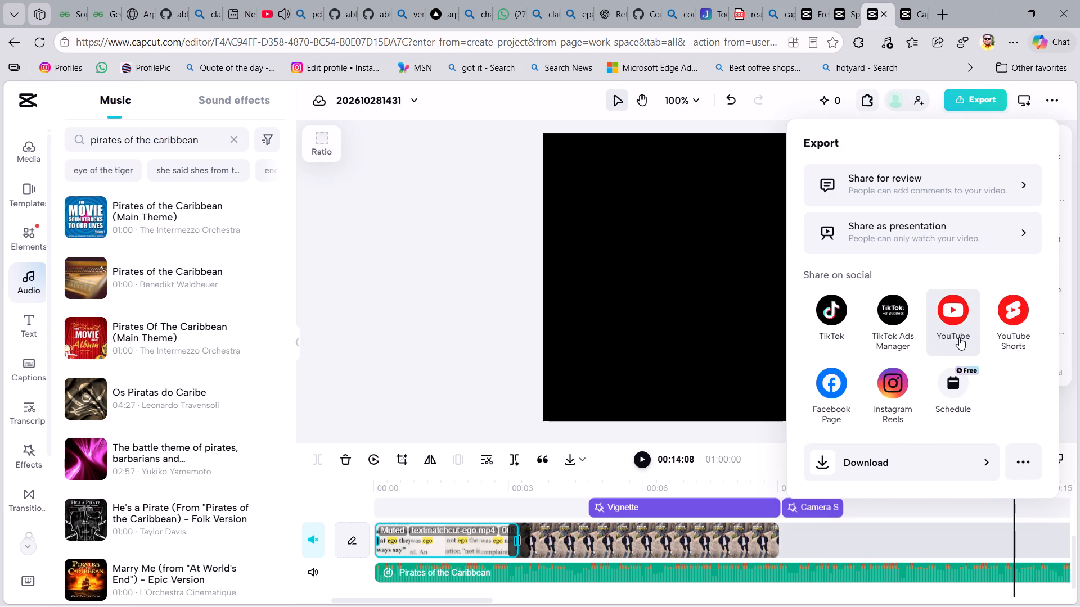
pyautogui.click(982, 192)
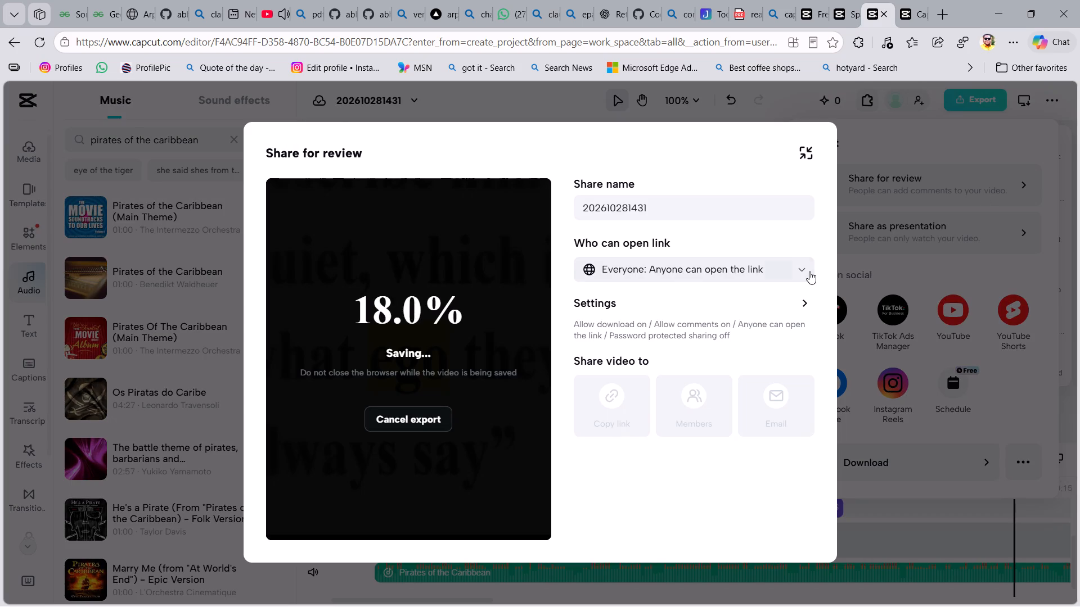
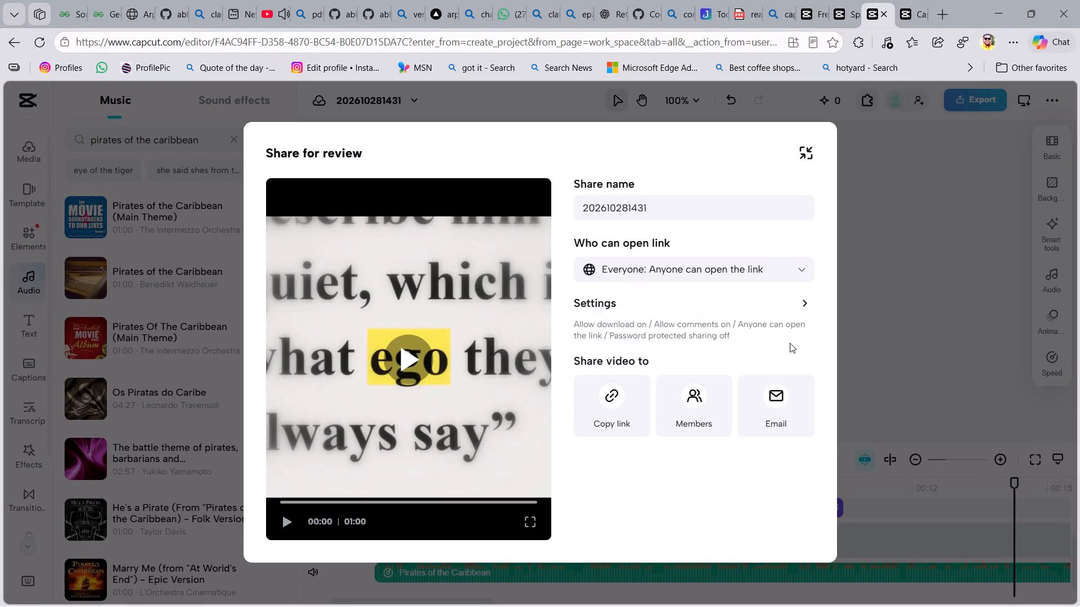
# Minimise the Share for review dialog to return to the timeline.
pyautogui.click(849, 179)
pyautogui.click(808, 156)
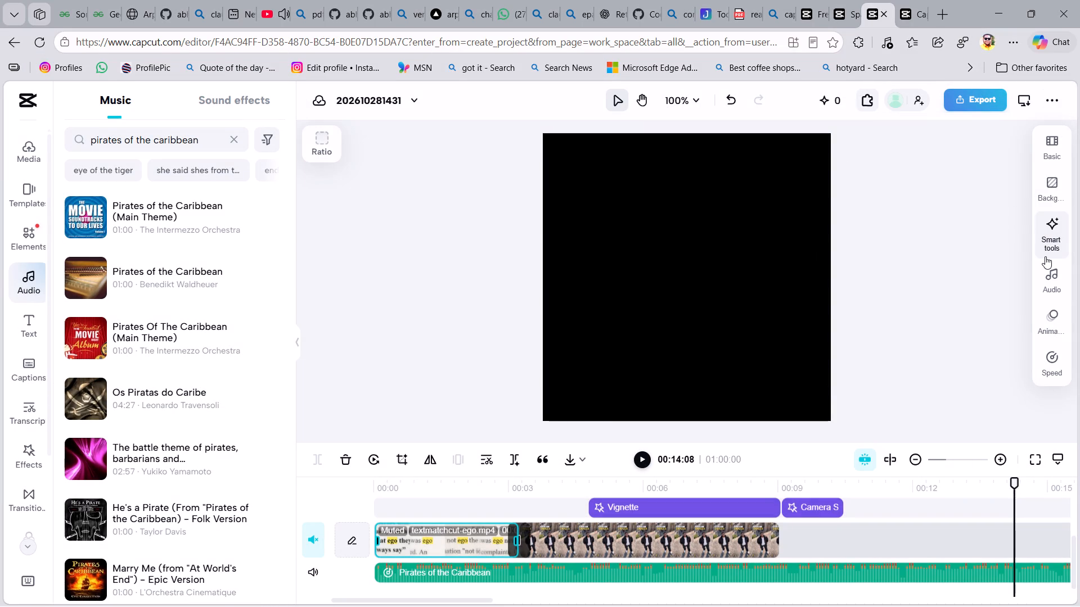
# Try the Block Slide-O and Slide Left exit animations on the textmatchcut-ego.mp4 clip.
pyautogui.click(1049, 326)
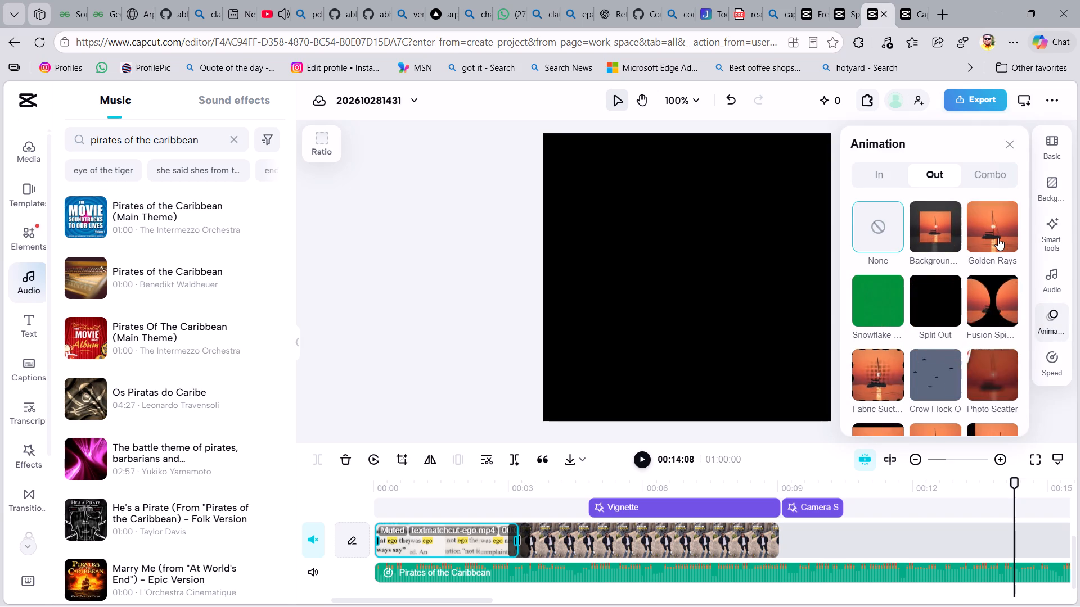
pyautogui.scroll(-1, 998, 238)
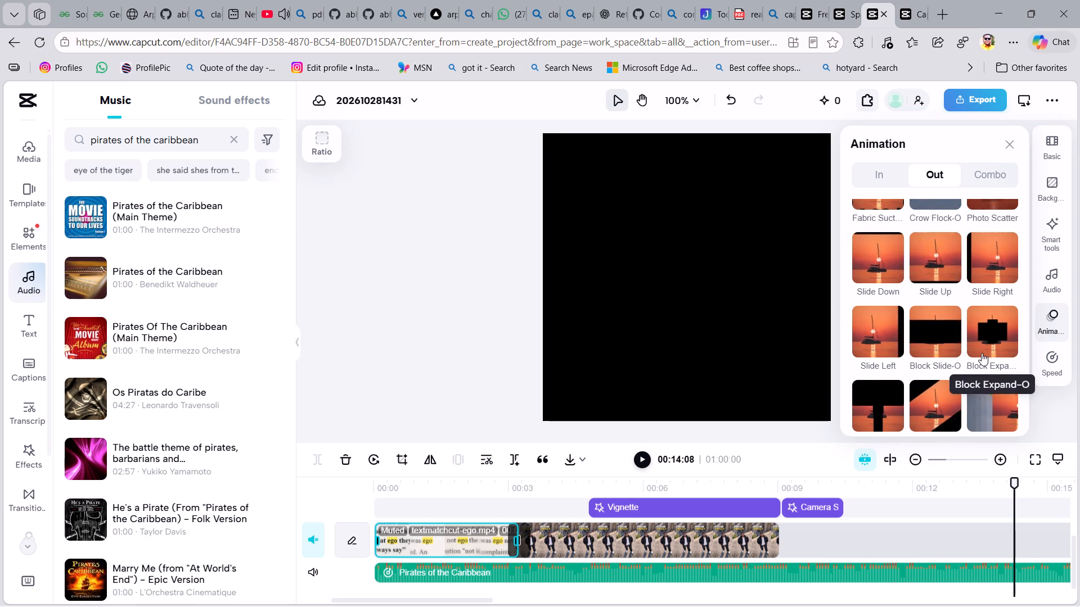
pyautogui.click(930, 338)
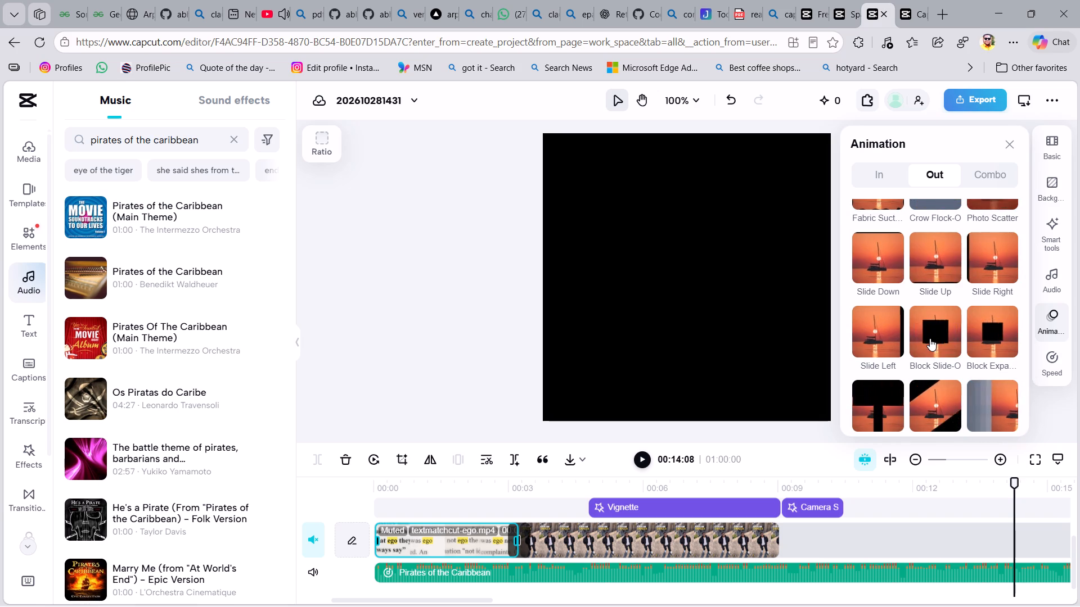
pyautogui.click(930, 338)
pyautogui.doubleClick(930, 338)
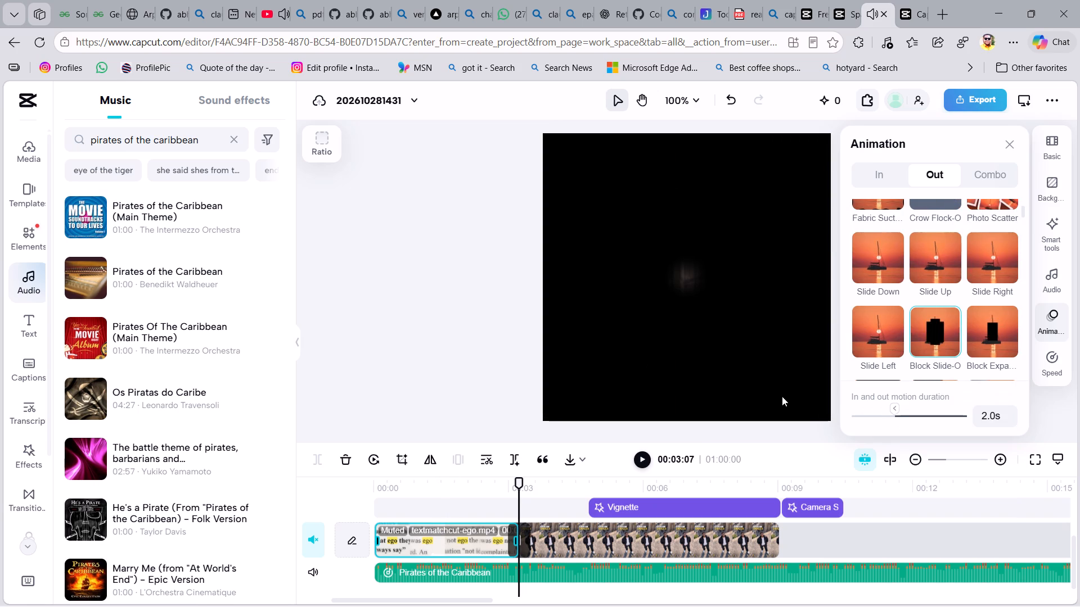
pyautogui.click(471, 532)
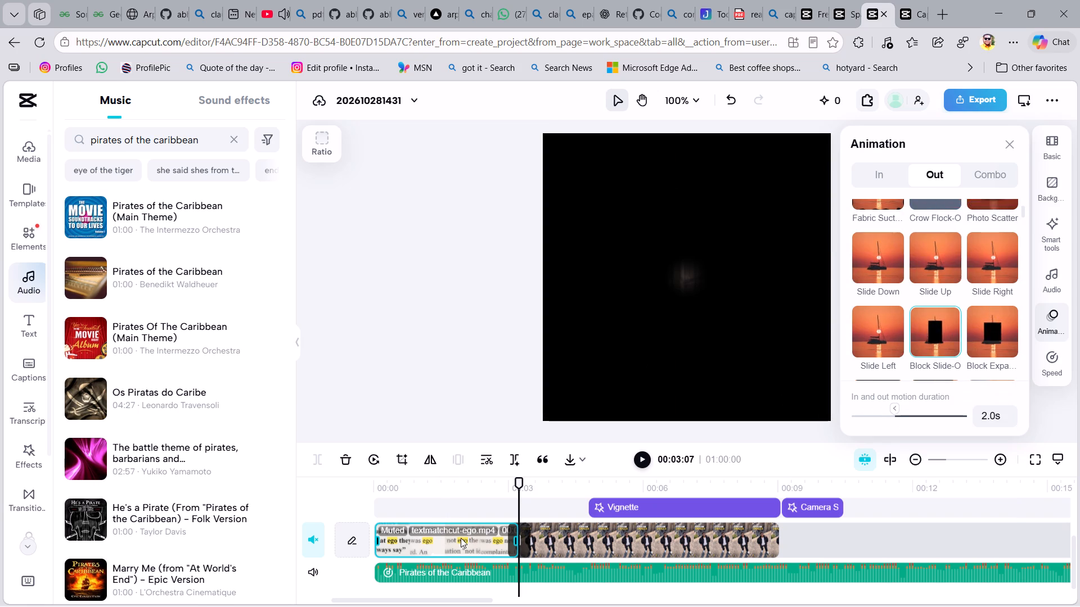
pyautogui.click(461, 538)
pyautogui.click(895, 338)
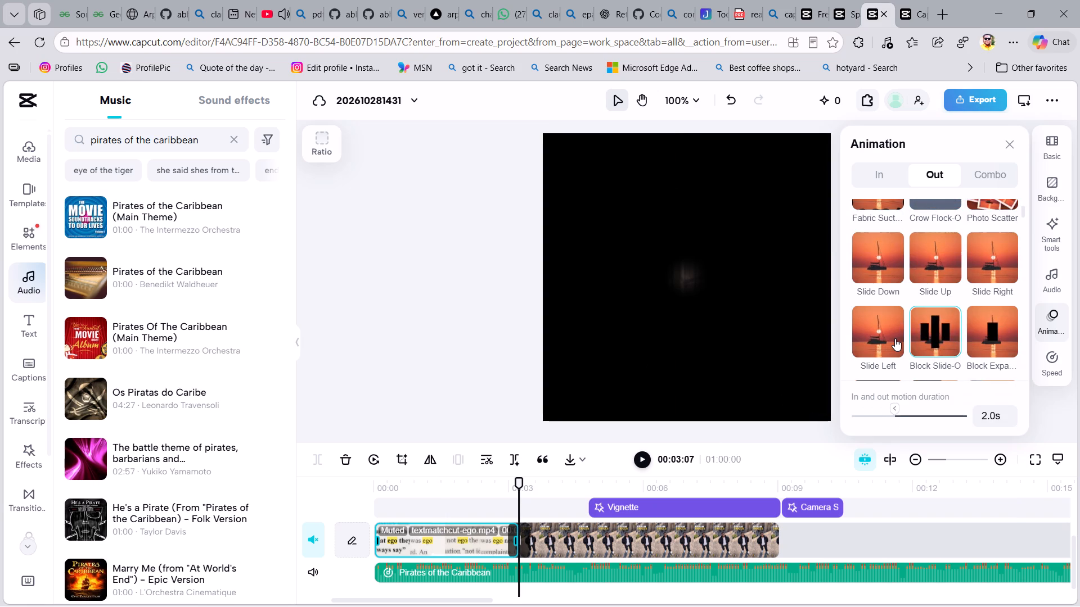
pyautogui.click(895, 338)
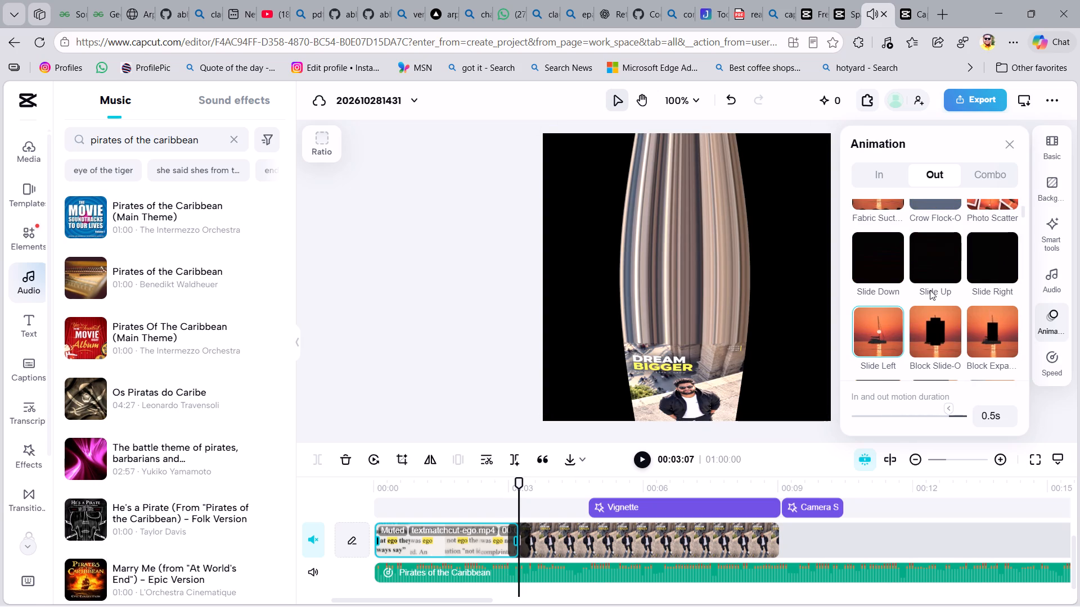
# Apply the Spikes exit animation to the textmatchcut-ego.mp4 clip.
pyautogui.scroll(2, 951, 242)
pyautogui.scroll(-3, 951, 242)
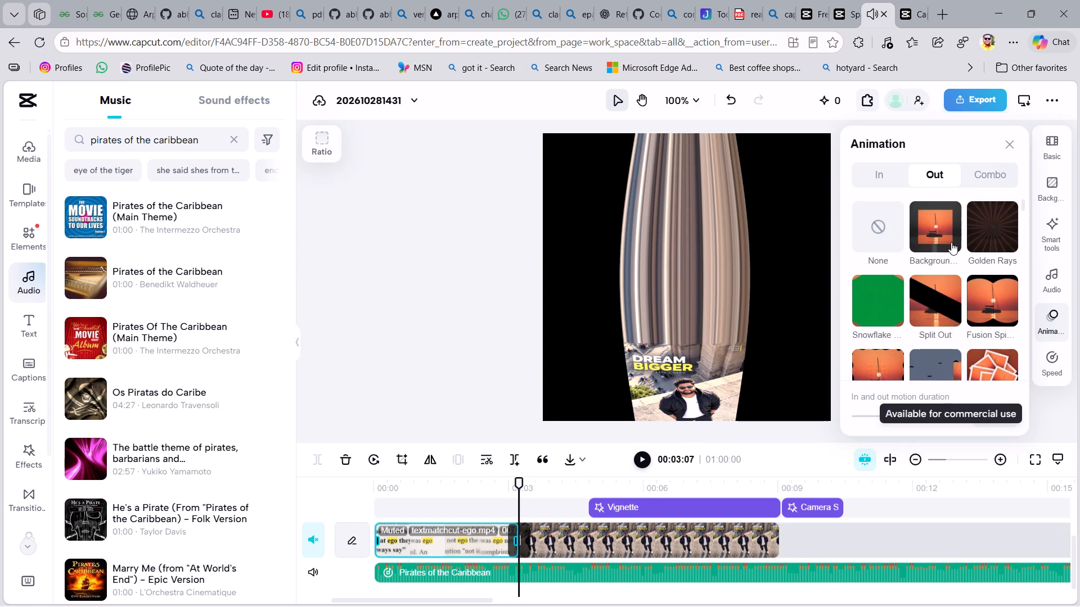
pyautogui.scroll(-16, 951, 242)
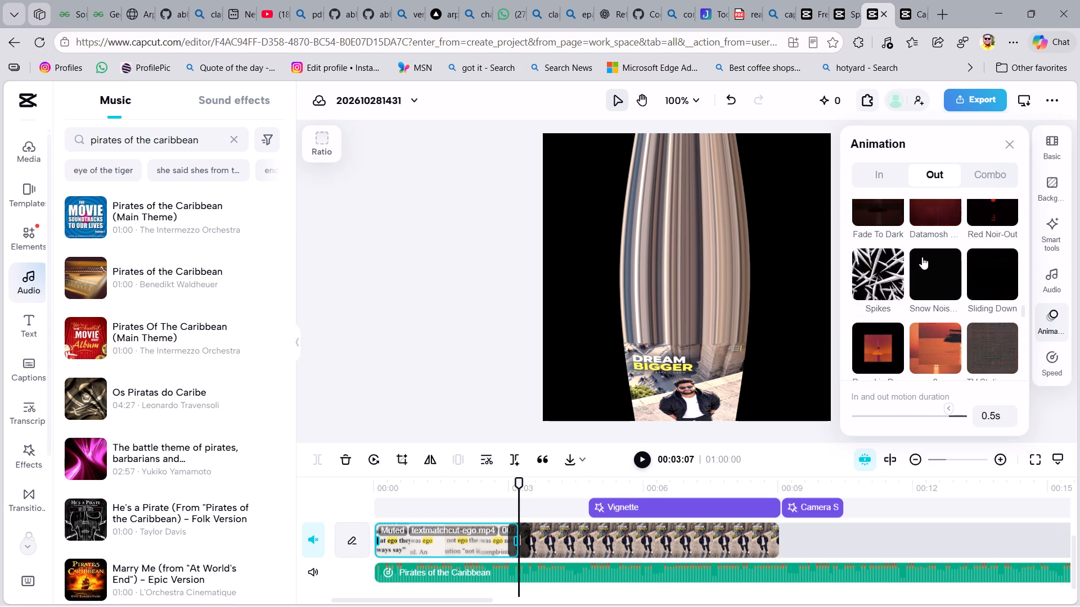
pyautogui.click(864, 298)
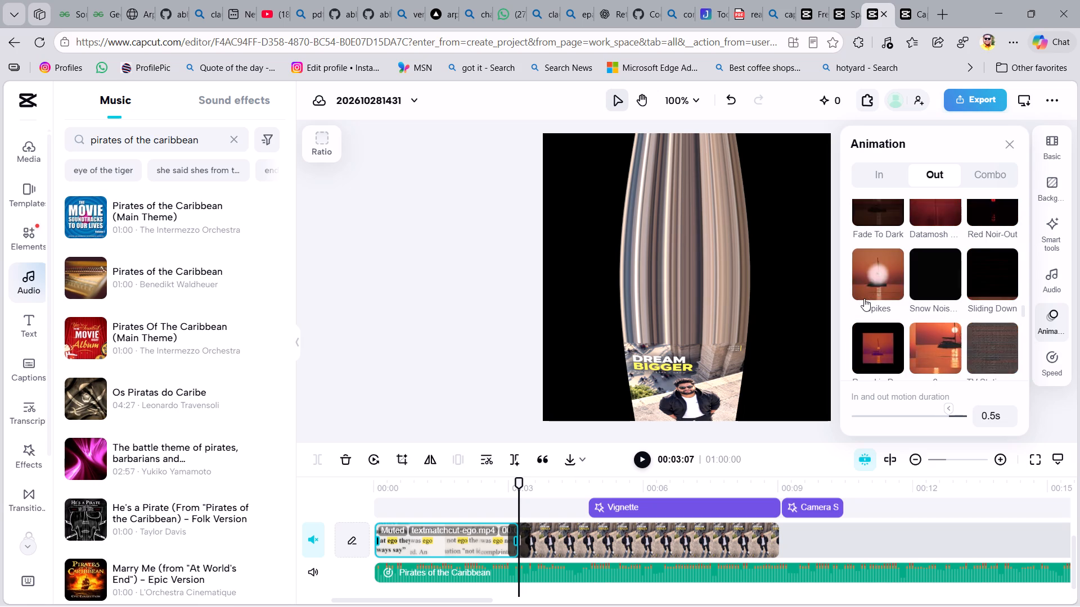
pyautogui.doubleClick(864, 298)
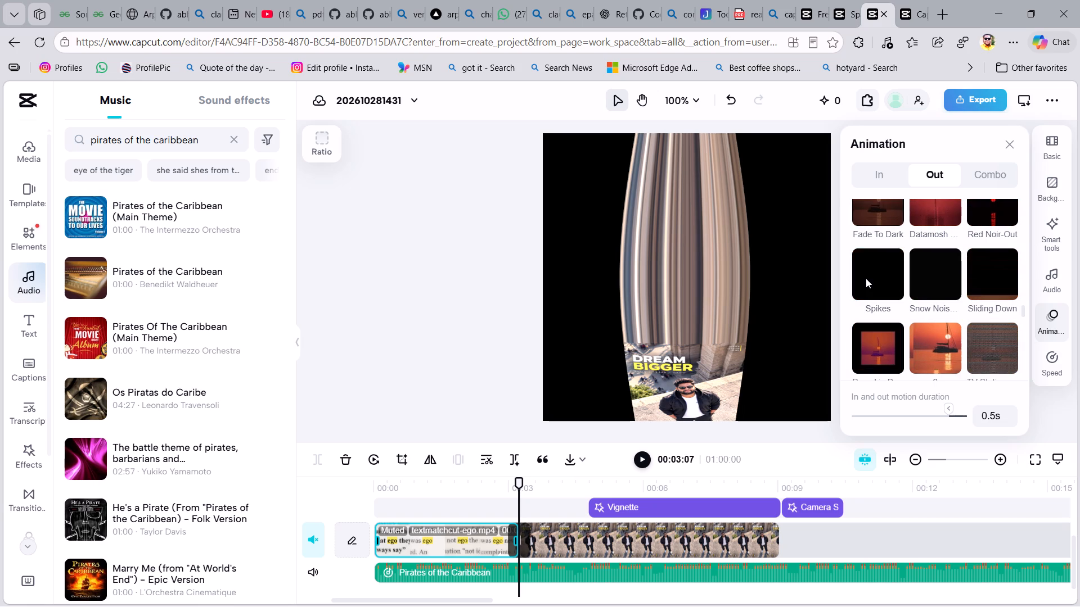
pyautogui.tripleClick(866, 278)
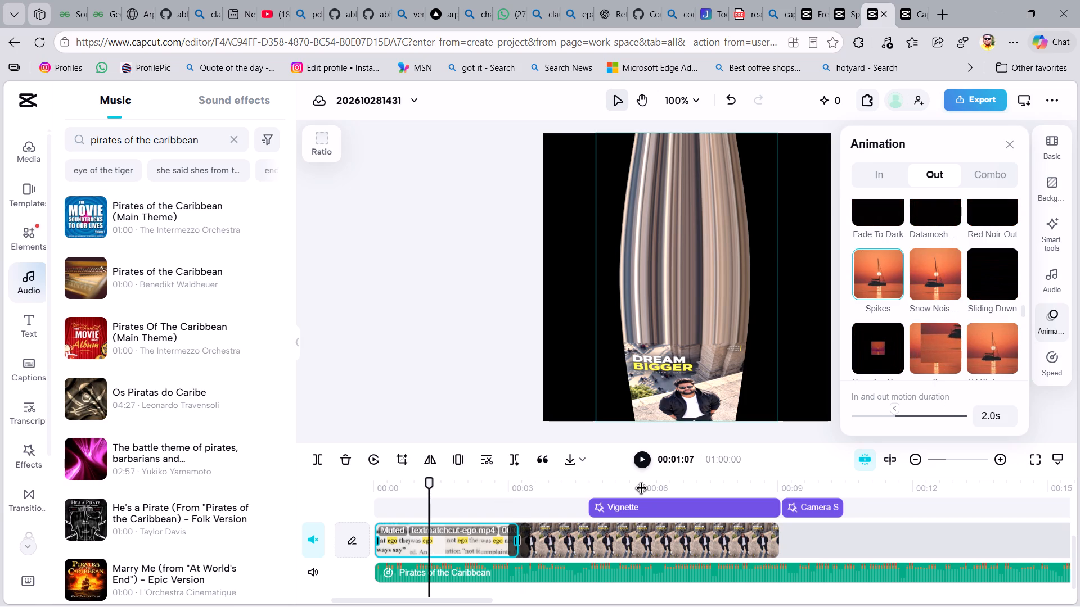
# Play the timeline from the end of the ego clip and review the following photo clip and its effect tracks.
pyautogui.click(649, 457)
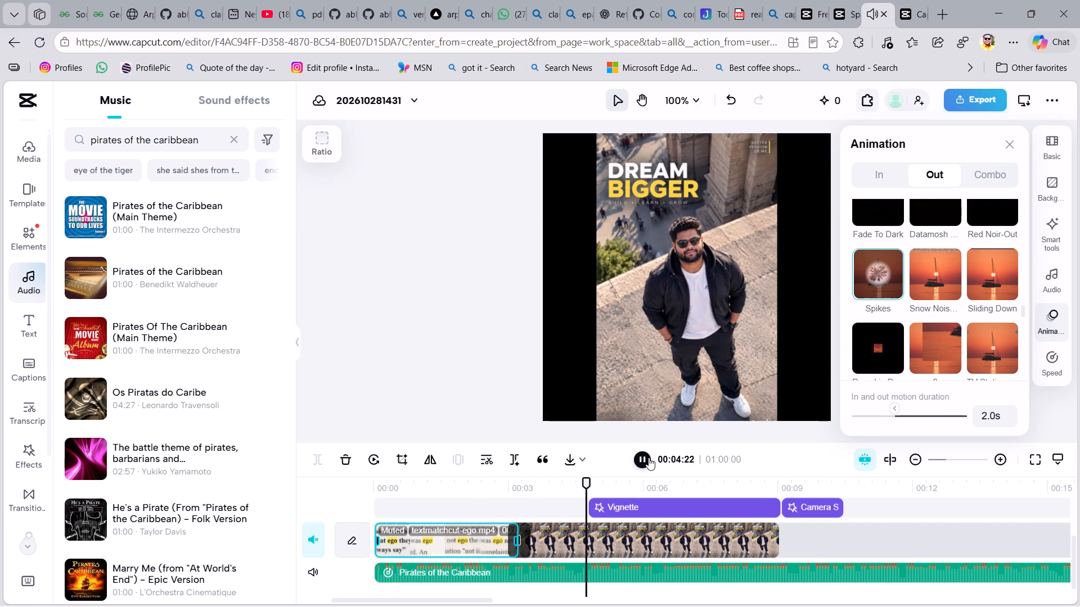
pyautogui.scroll(1, 624, 529)
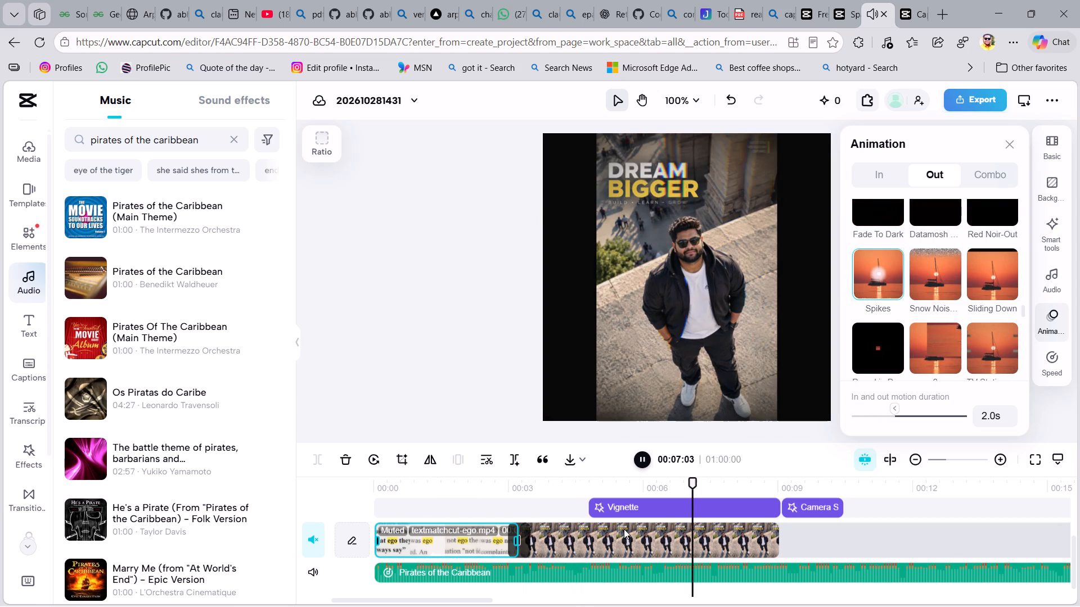
pyautogui.scroll(1, 624, 529)
pyautogui.scroll(-1, 624, 529)
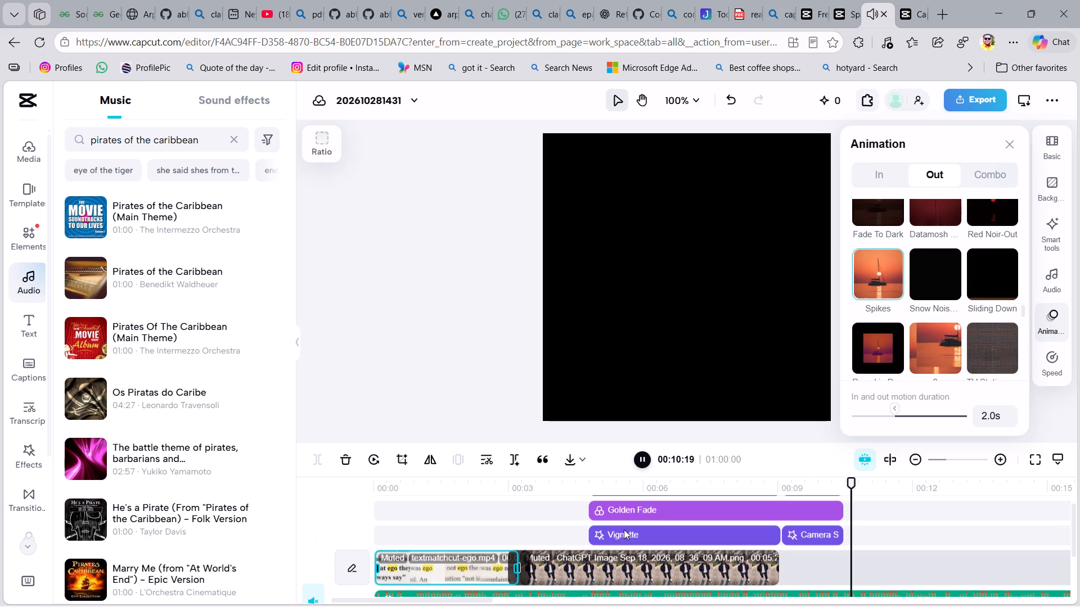
pyautogui.scroll(1, 624, 529)
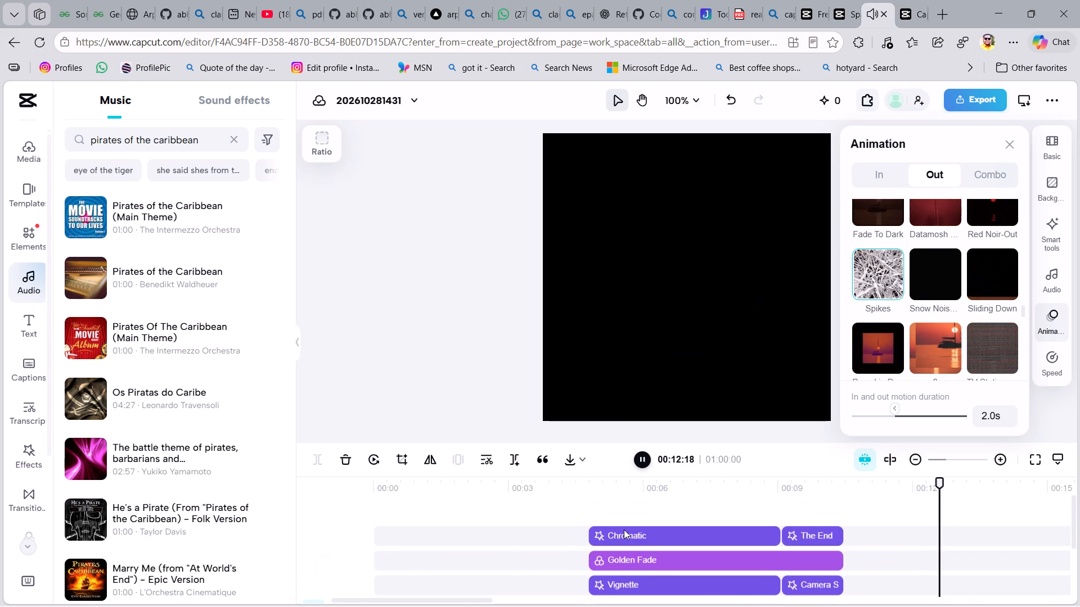
pyautogui.click(624, 529)
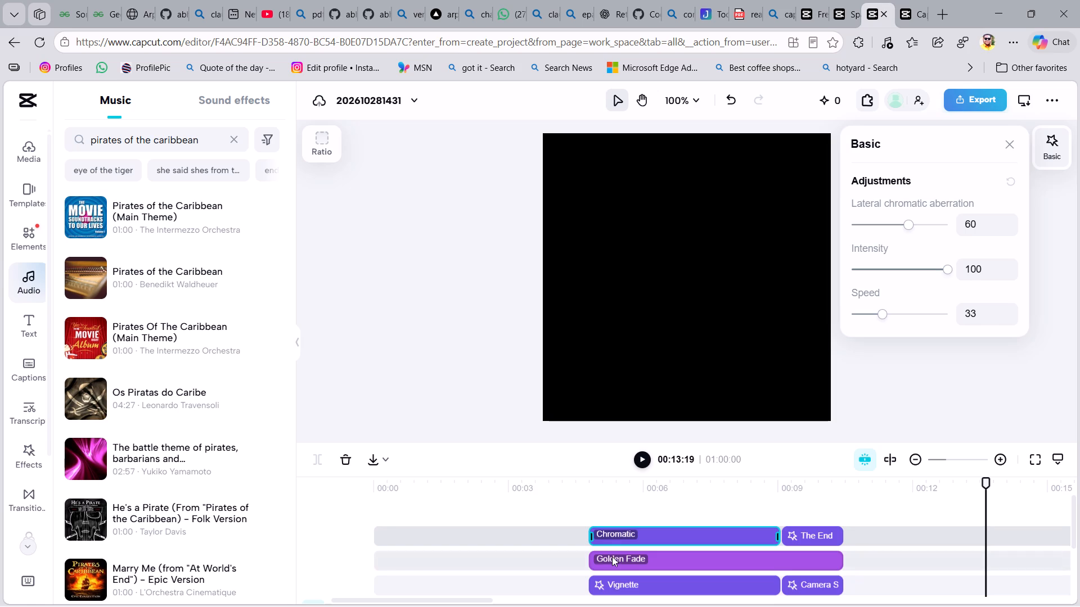
# Extend the end of the textmatchcut-ego.mp4 clip to a duration of 00:04:23, and deselect it.
pyautogui.scroll(-1, 612, 556)
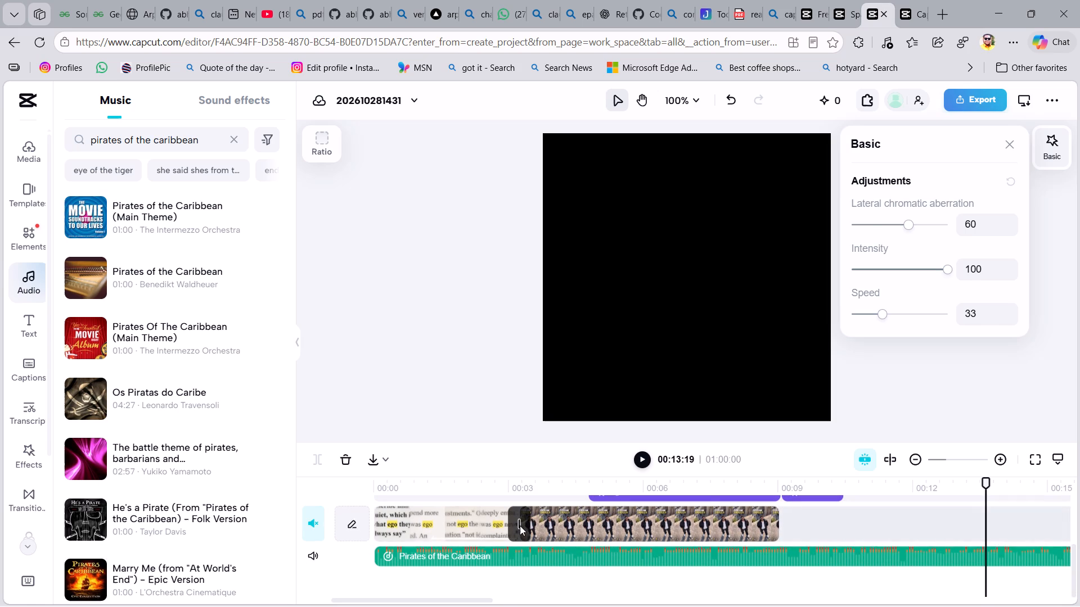
pyautogui.moveTo(519, 525); pyautogui.dragTo(557, 528)
pyautogui.click(493, 528)
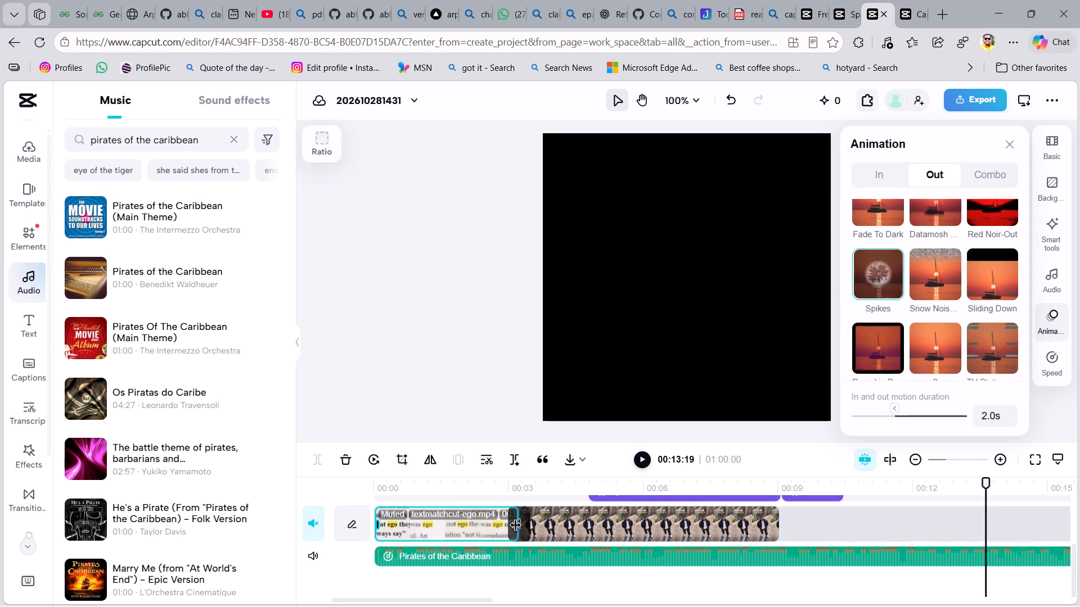
pyautogui.moveTo(516, 527); pyautogui.dragTo(590, 525)
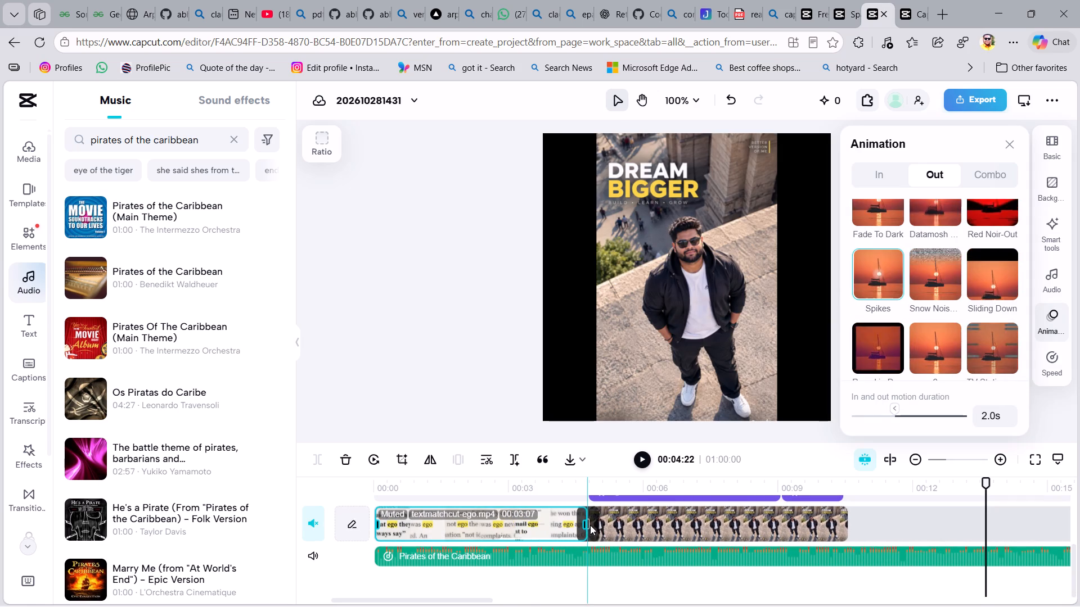
pyautogui.moveTo(590, 525); pyautogui.dragTo(603, 525)
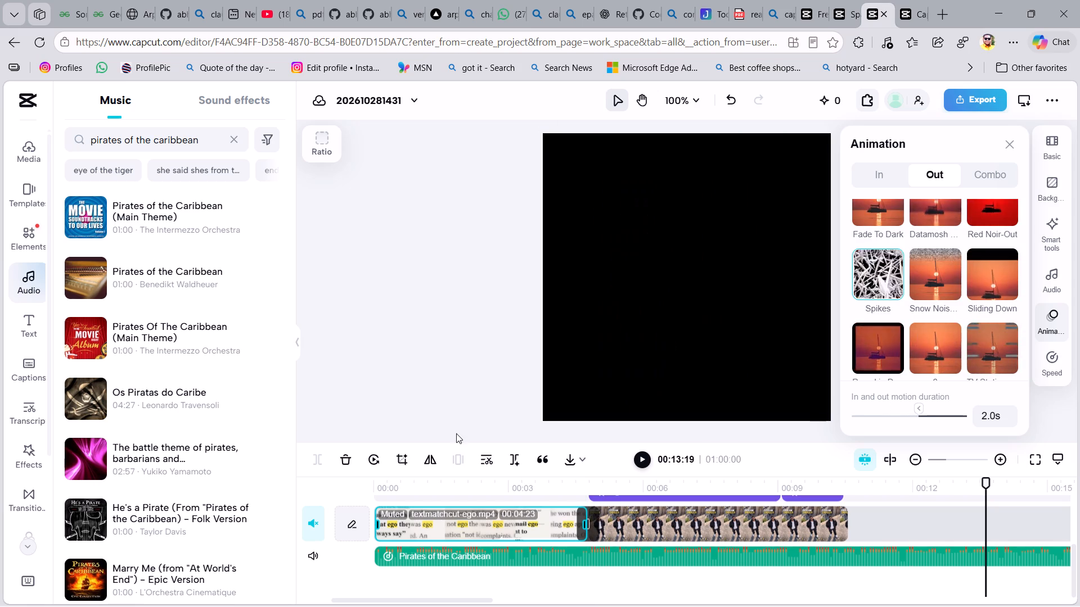
pyautogui.moveTo(456, 433); pyautogui.dragTo(505, 482)
pyautogui.scroll(1, 524, 524)
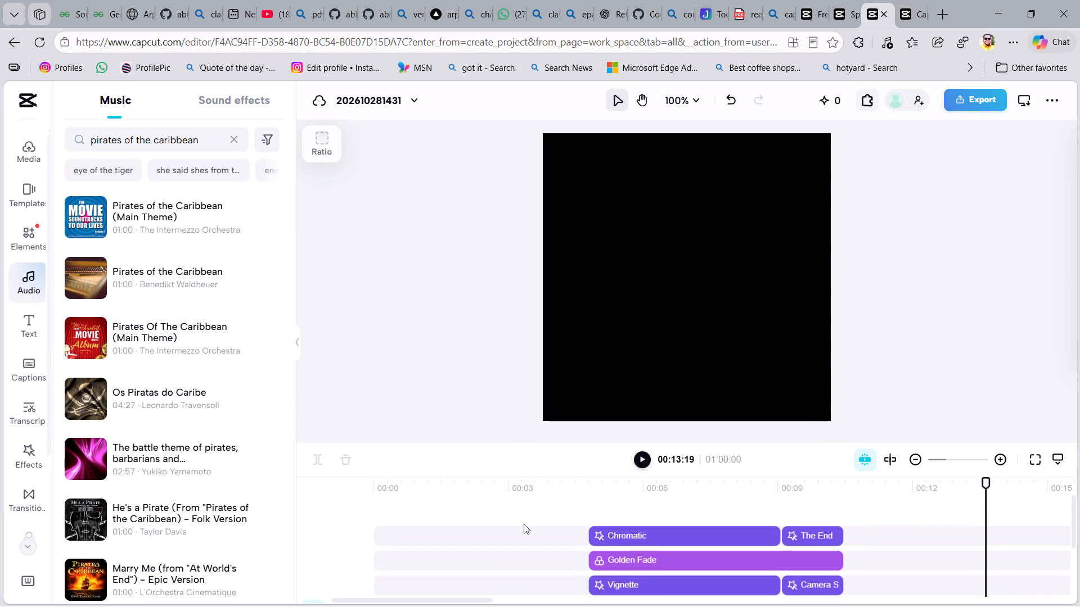
# Export the edited video again through Share for review and hide the export dialog while it runs.
pyautogui.click(962, 104)
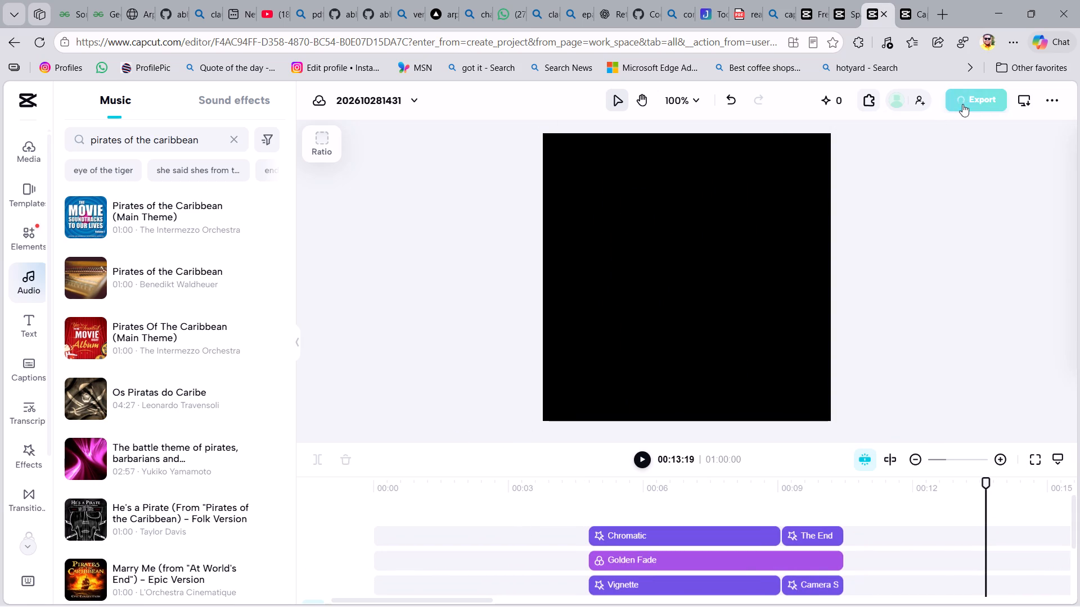
pyautogui.click(916, 171)
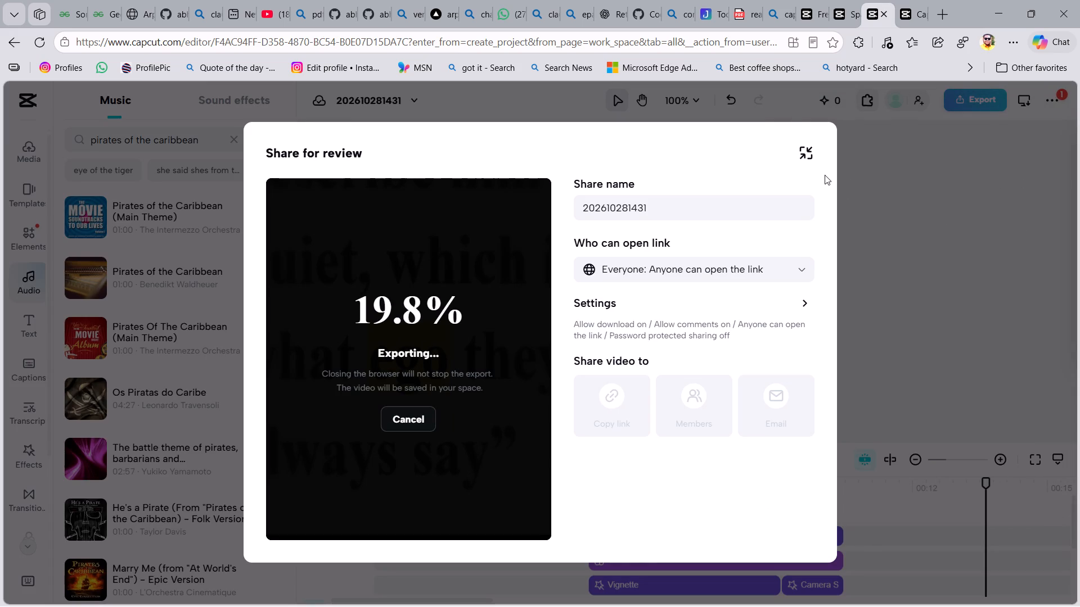
pyautogui.click(831, 258)
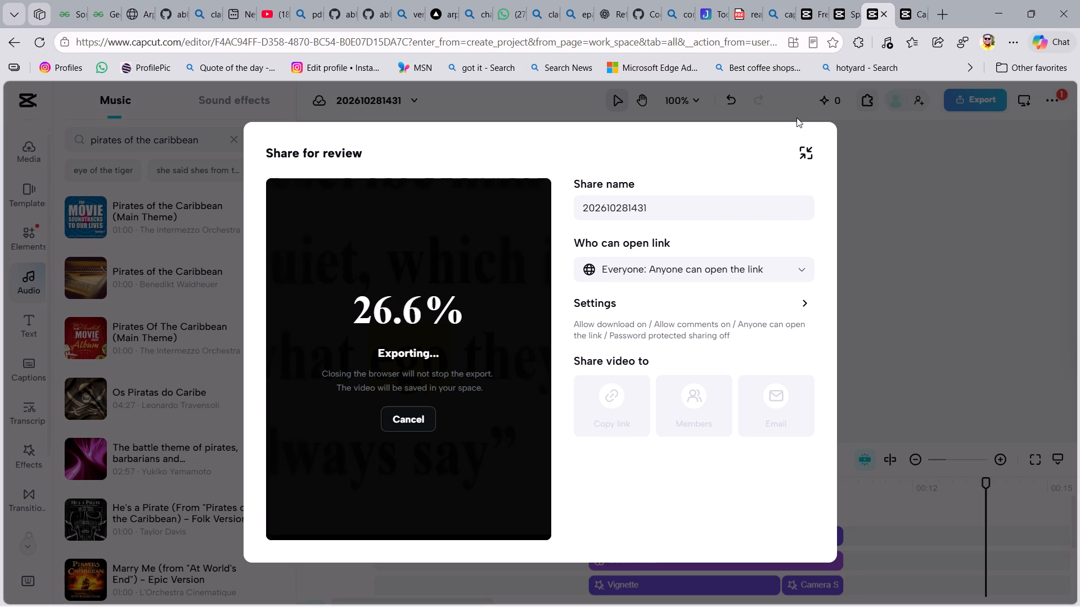
pyautogui.click(803, 147)
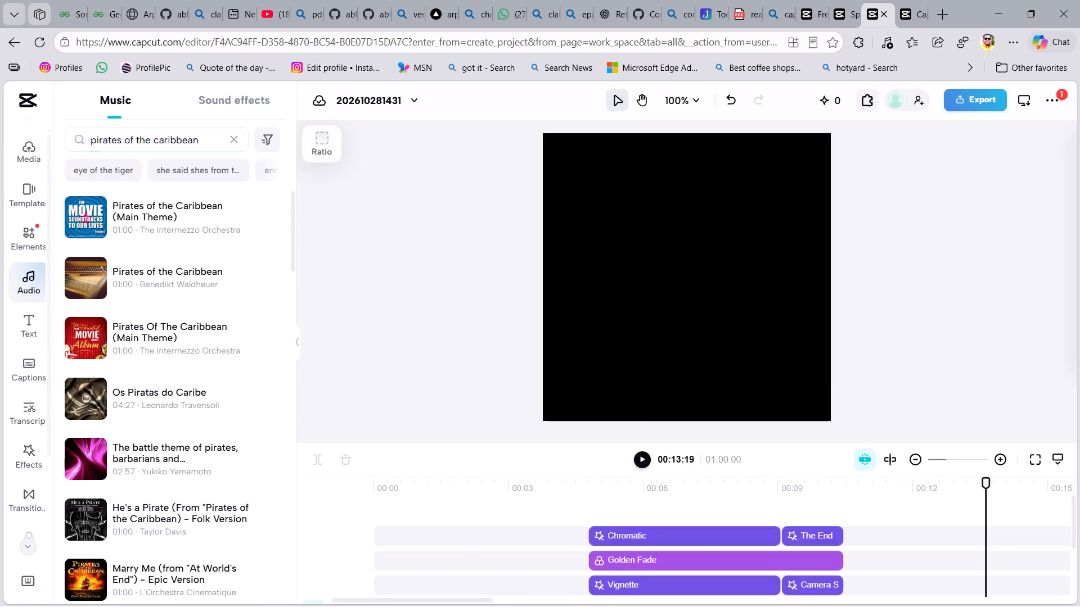
# Switch to the YouTube tab and check the Emraan Hashmi song video page.
pyautogui.click(268, 6)
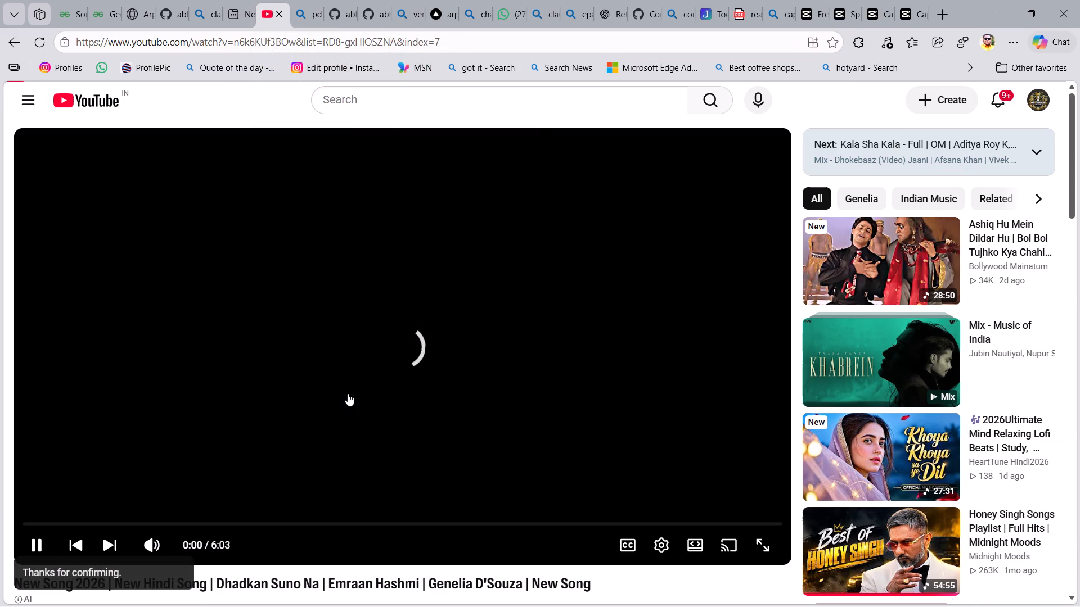
pyautogui.scroll(-1, 412, 387)
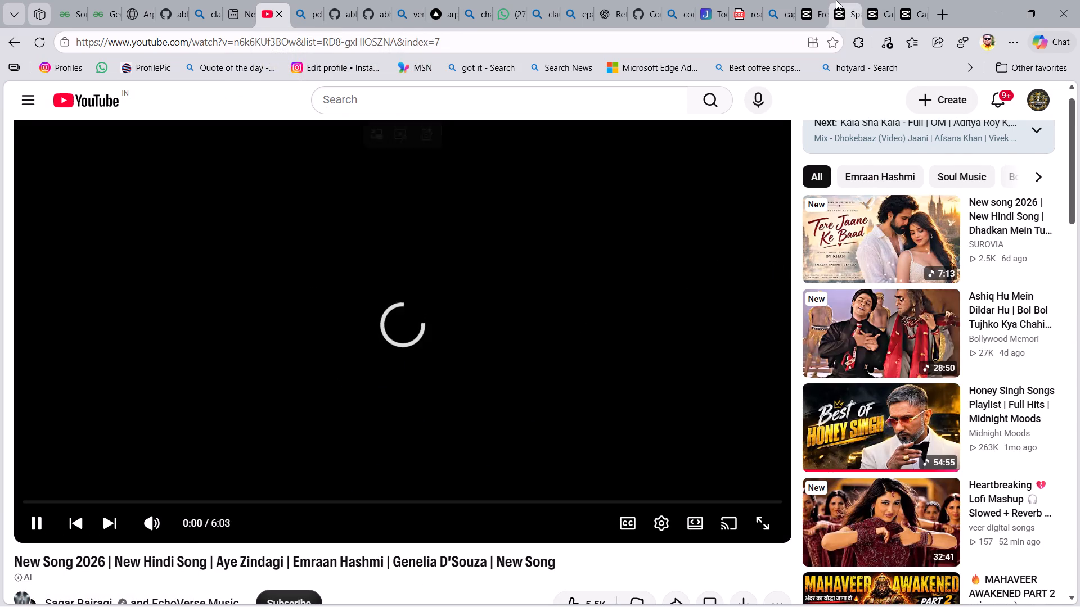
pyautogui.click(875, 5)
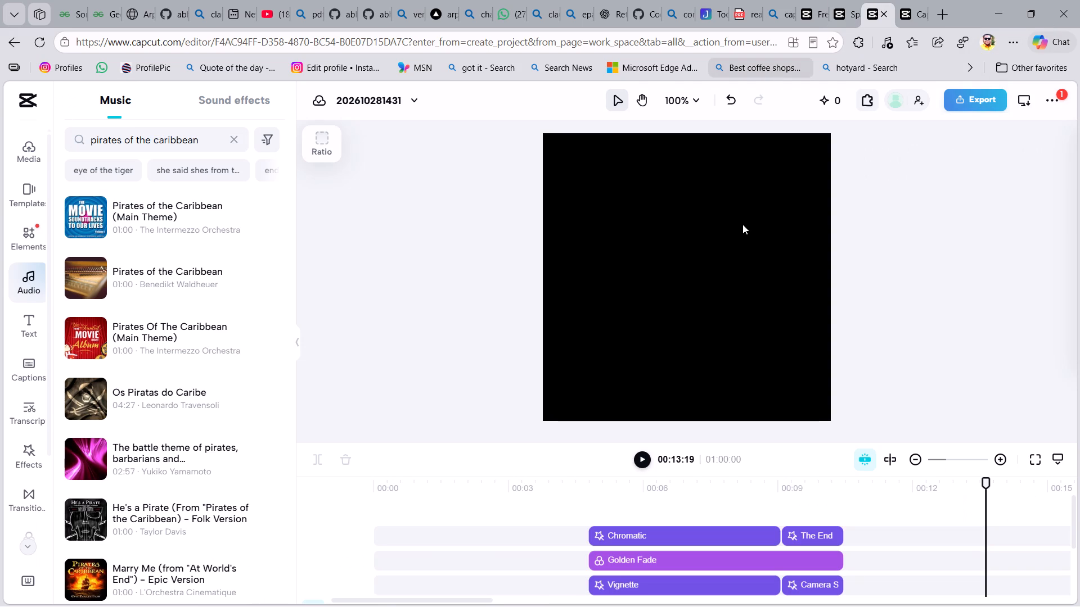
pyautogui.click(651, 464)
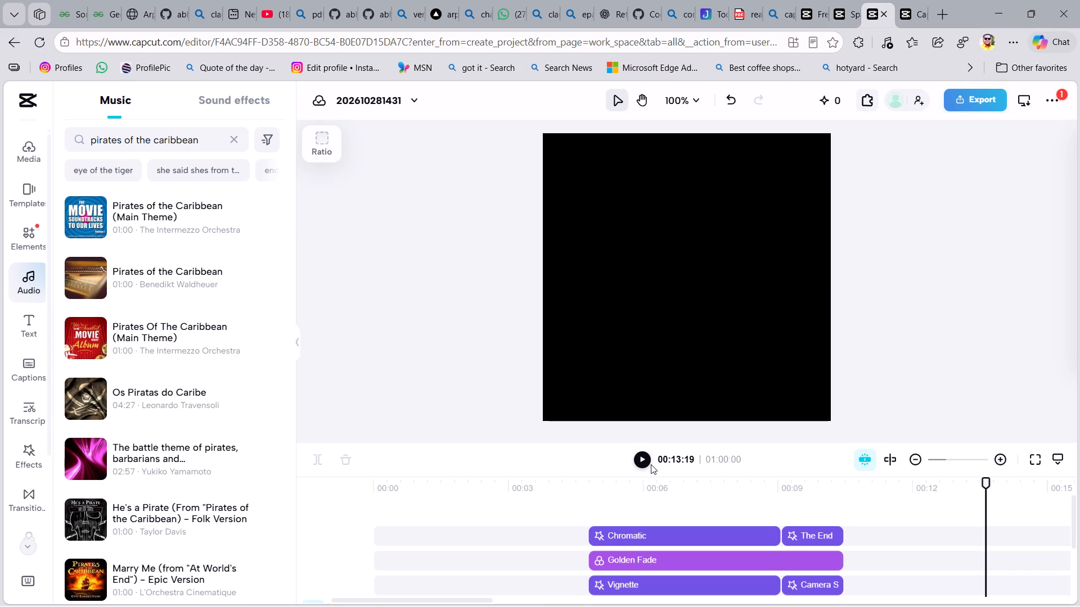
pyautogui.doubleClick(648, 463)
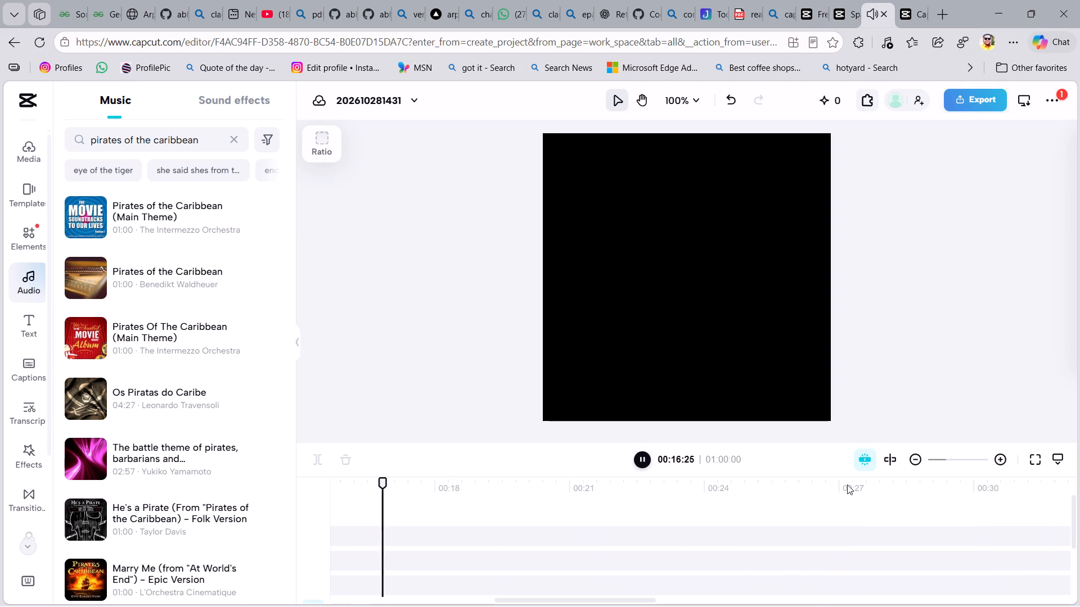
pyautogui.scroll(-3, 879, 483)
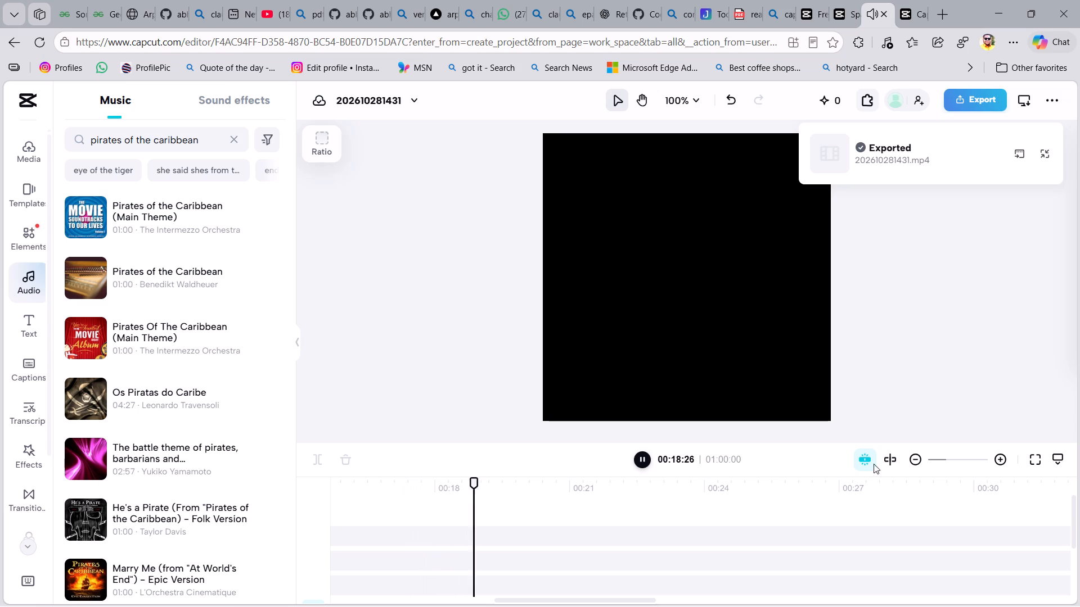
pyautogui.scroll(-2, 867, 432)
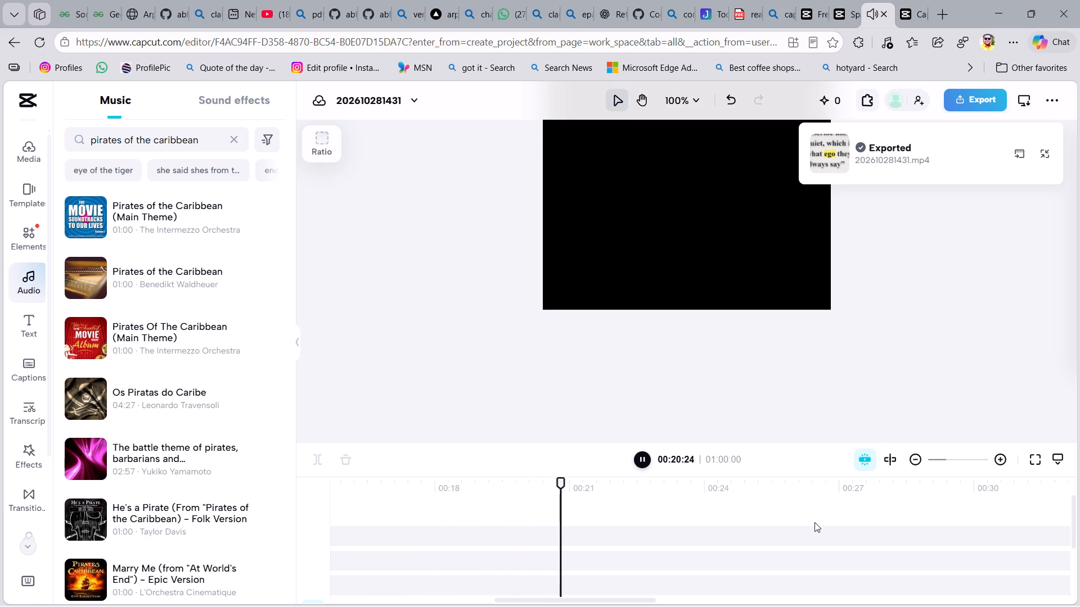
# Split the Pirates of the Caribbean audio clip just past the end of the video, at about 00:10:29.
pyautogui.scroll(-10, 814, 522)
pyautogui.click(788, 551)
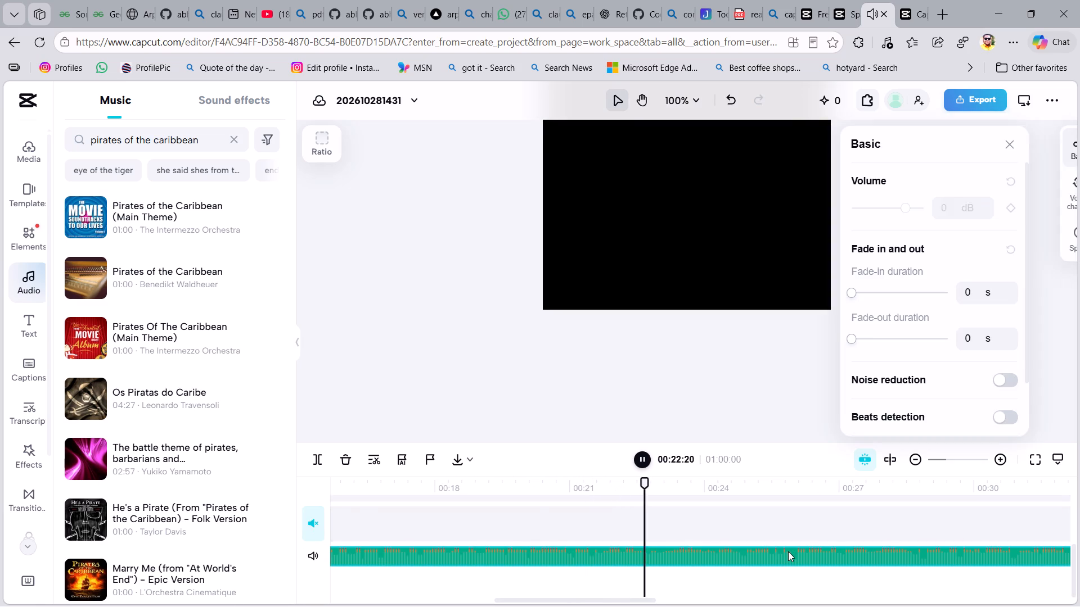
pyautogui.click(845, 551)
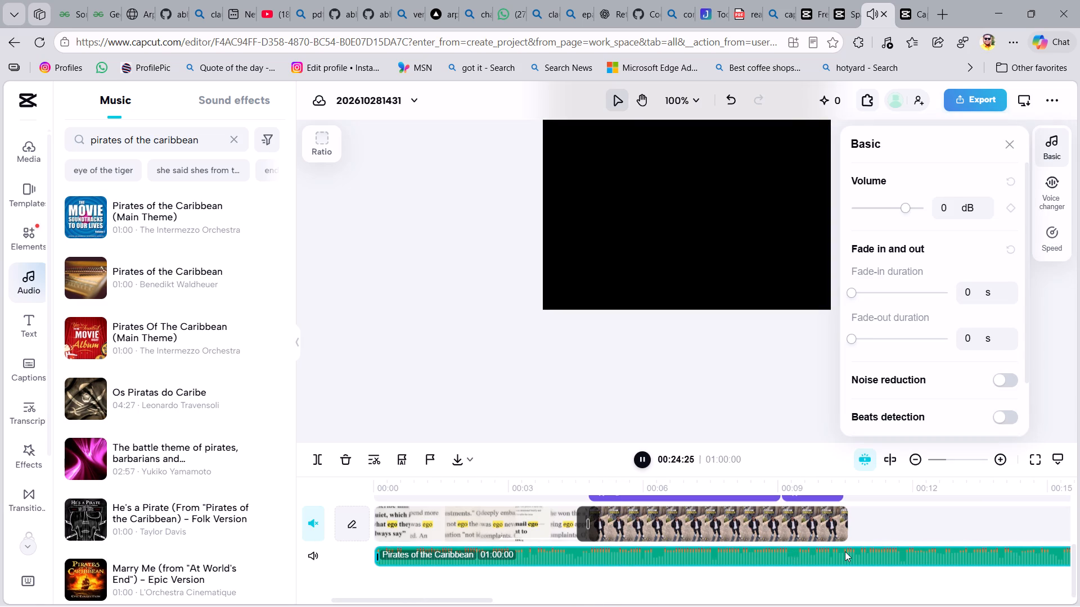
pyautogui.tripleClick(847, 551)
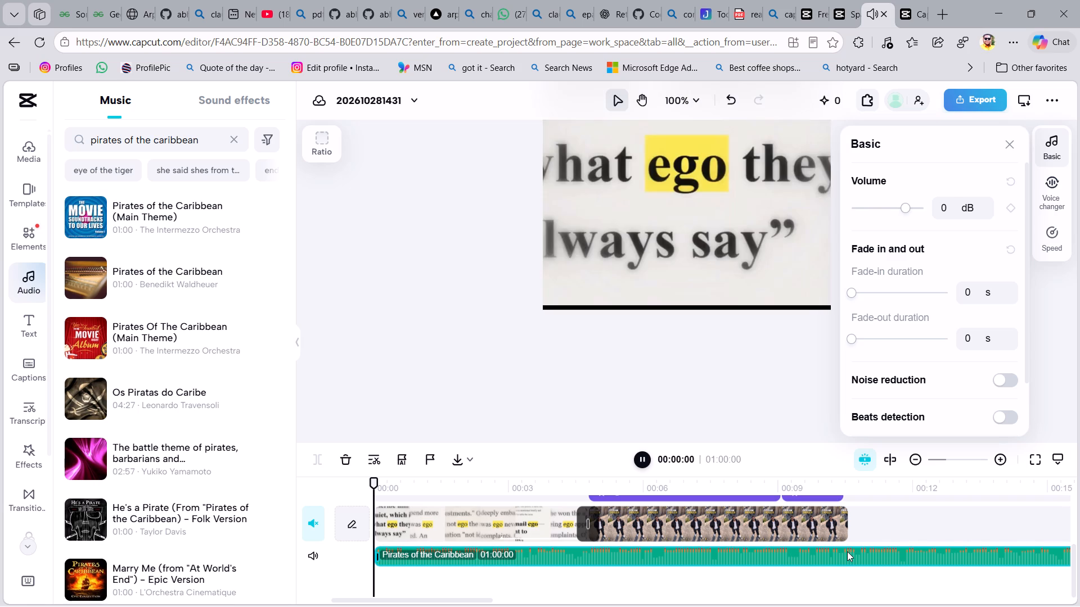
pyautogui.click(847, 551)
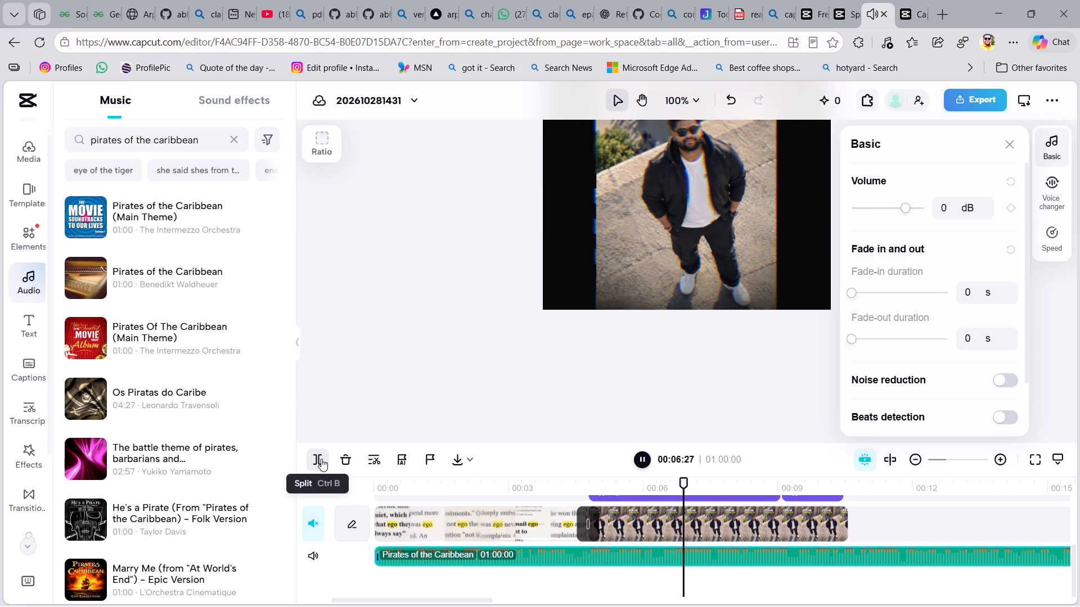
pyautogui.click(321, 459)
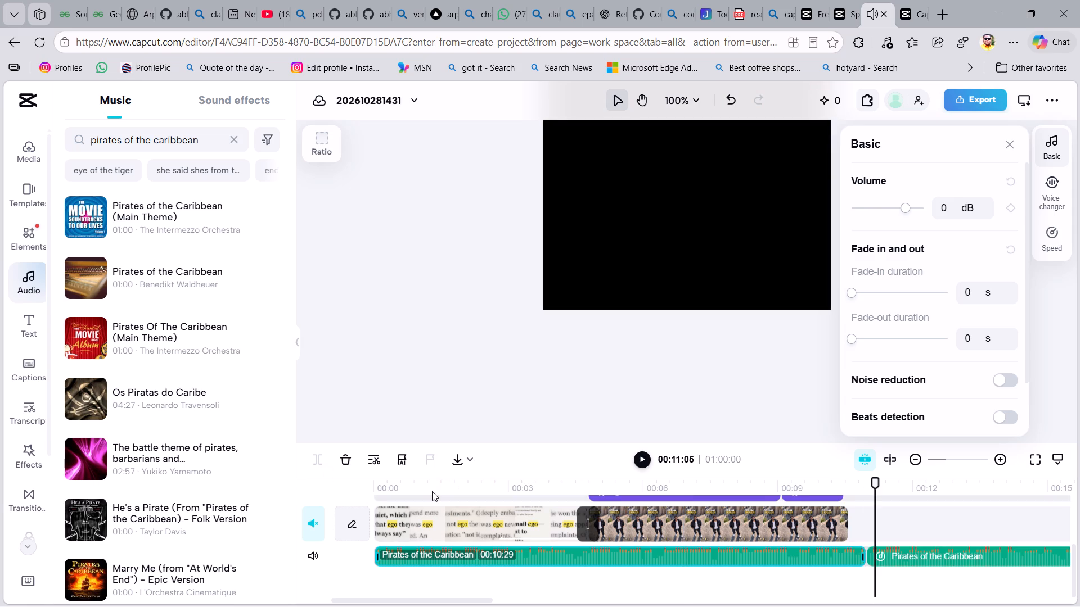
# Trim the end of the first audio piece to a duration of 00:10:17, matching the video's end.
pyautogui.click(822, 550)
pyautogui.moveTo(863, 559); pyautogui.dragTo(852, 559)
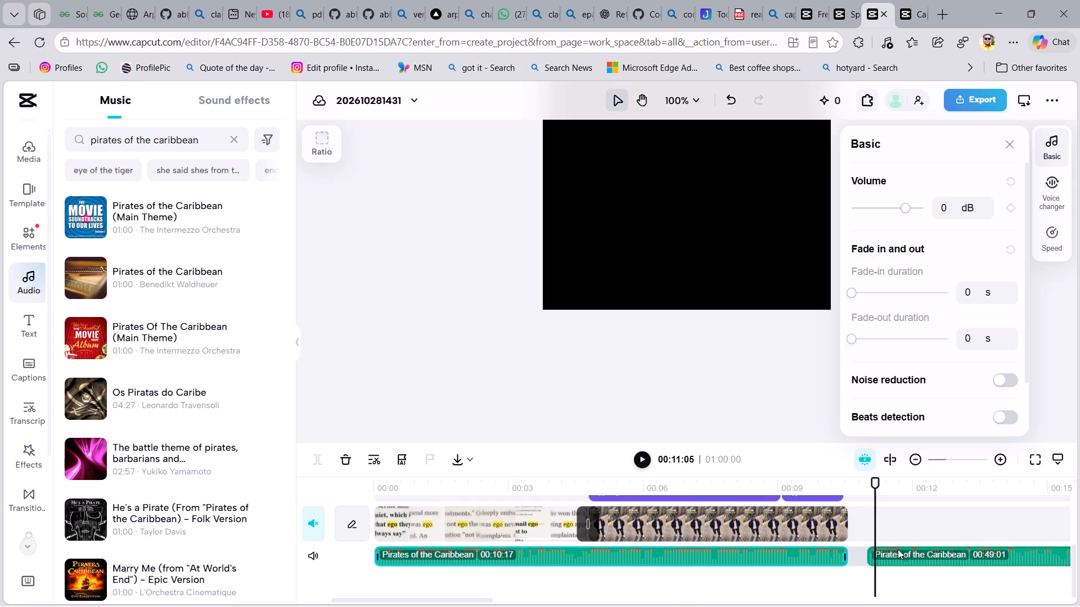
# Delete the leftover Pirates of the Caribbean audio piece that lies beyond the end of the video.
pyautogui.click(898, 549)
pyautogui.press('Delete')
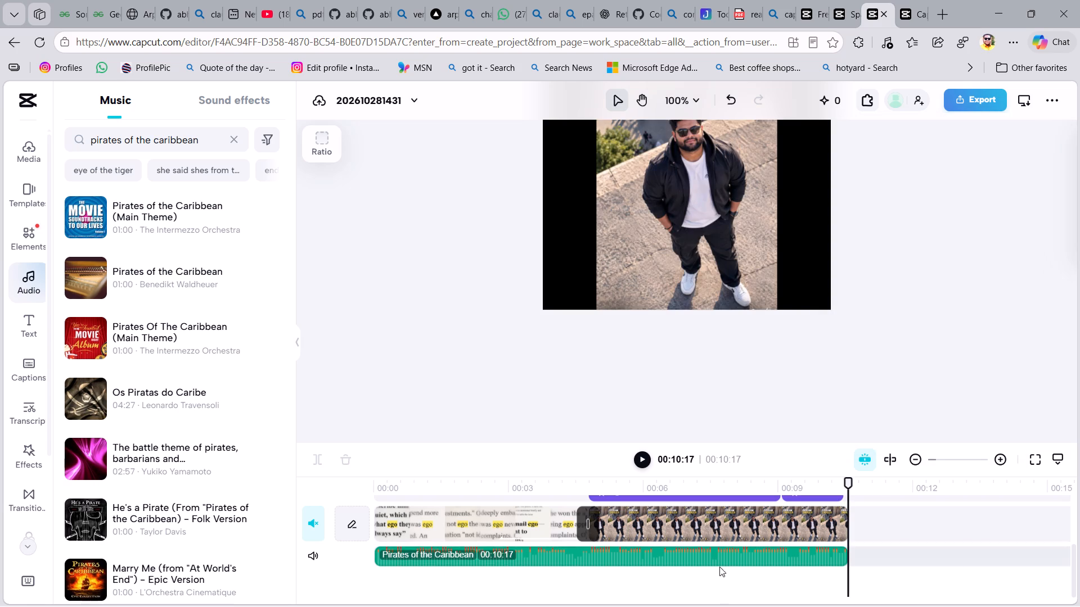
# Play the shortened timeline from the start and review the whole video in the preview.
pyautogui.click(641, 457)
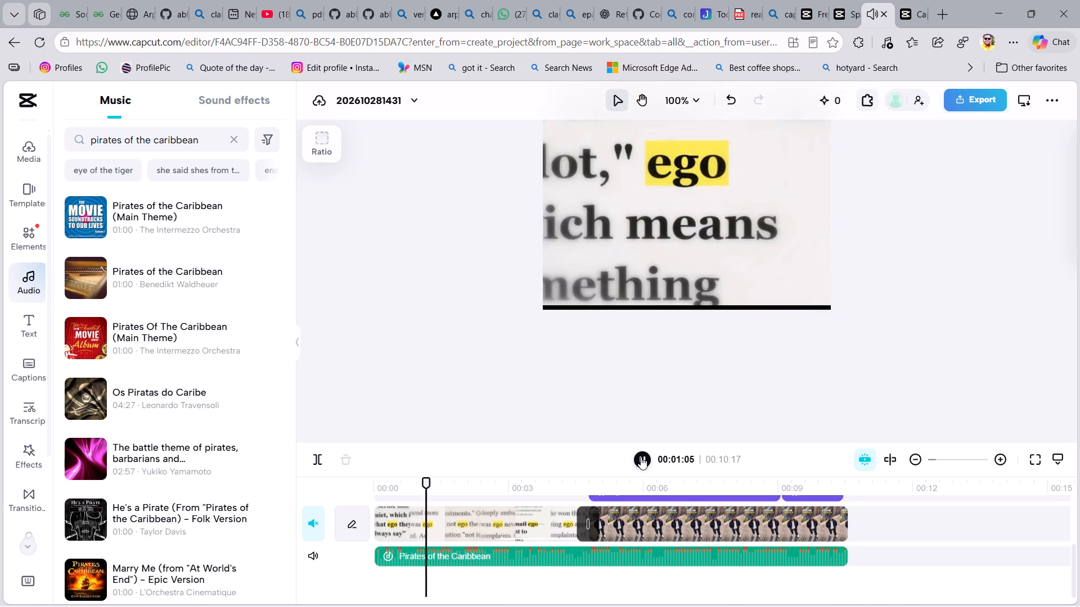
pyautogui.scroll(1, 773, 349)
pyautogui.scroll(-1, 773, 349)
pyautogui.scroll(1, 773, 349)
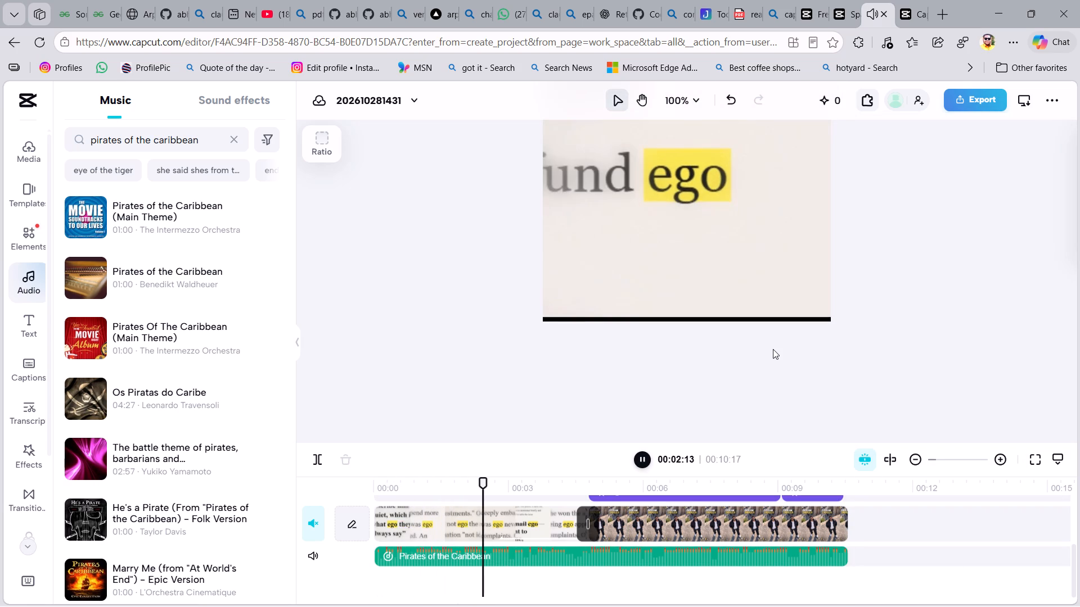
pyautogui.scroll(1, 773, 349)
pyautogui.scroll(-2, 773, 349)
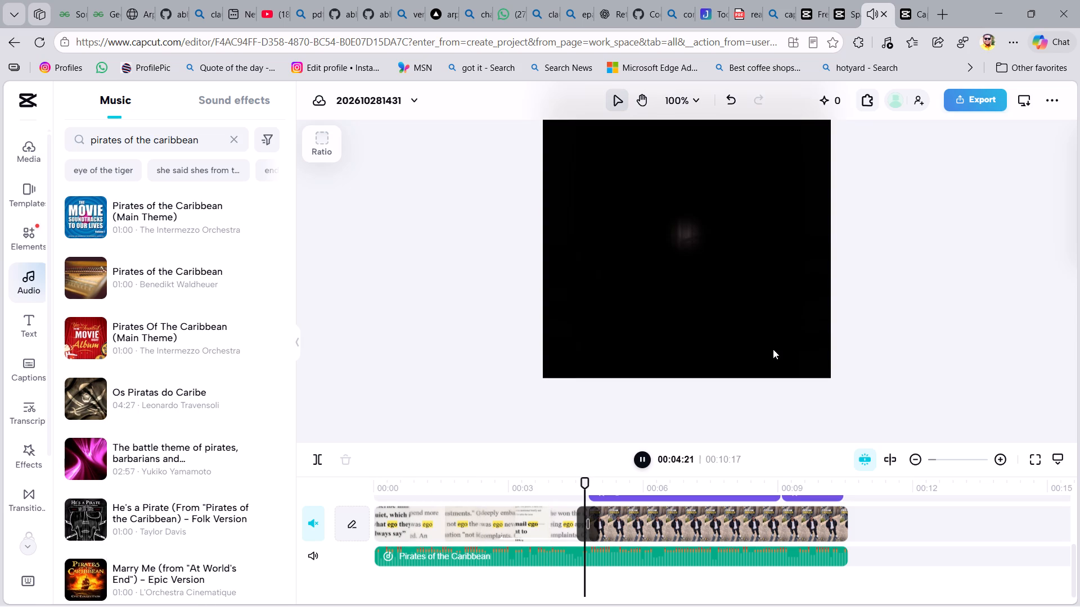
pyautogui.scroll(-1, 773, 349)
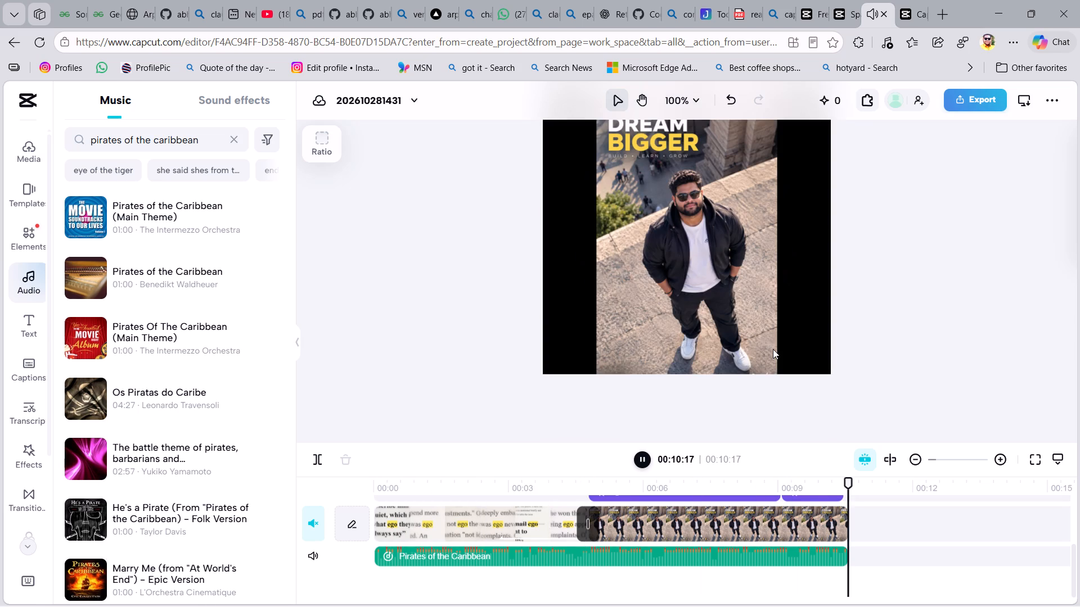
# Export the video again through Share for review and hide the export dialog while it runs.
pyautogui.click(991, 106)
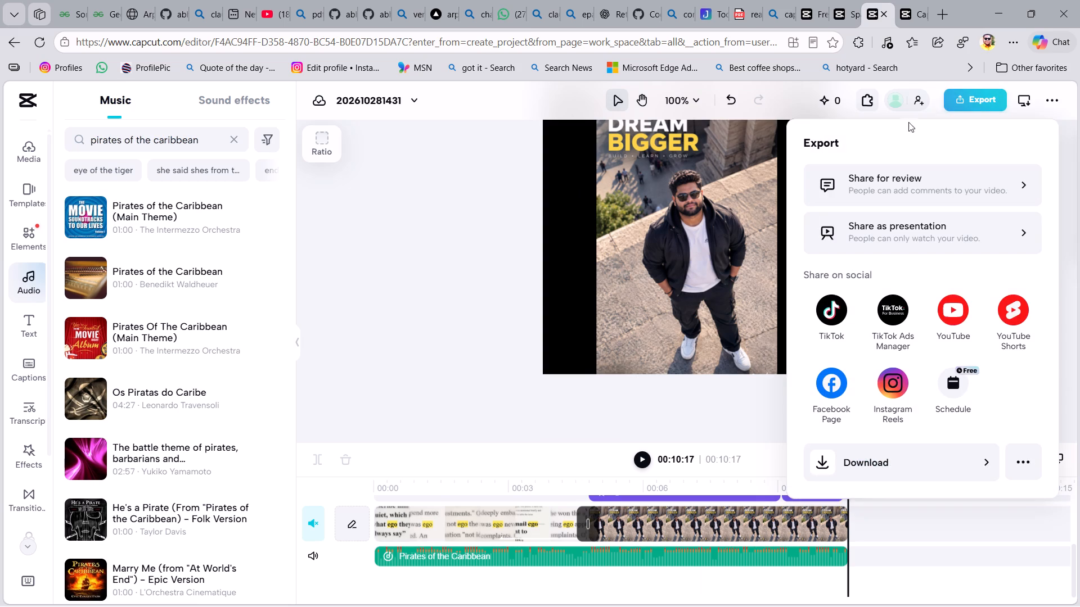
pyautogui.click(954, 192)
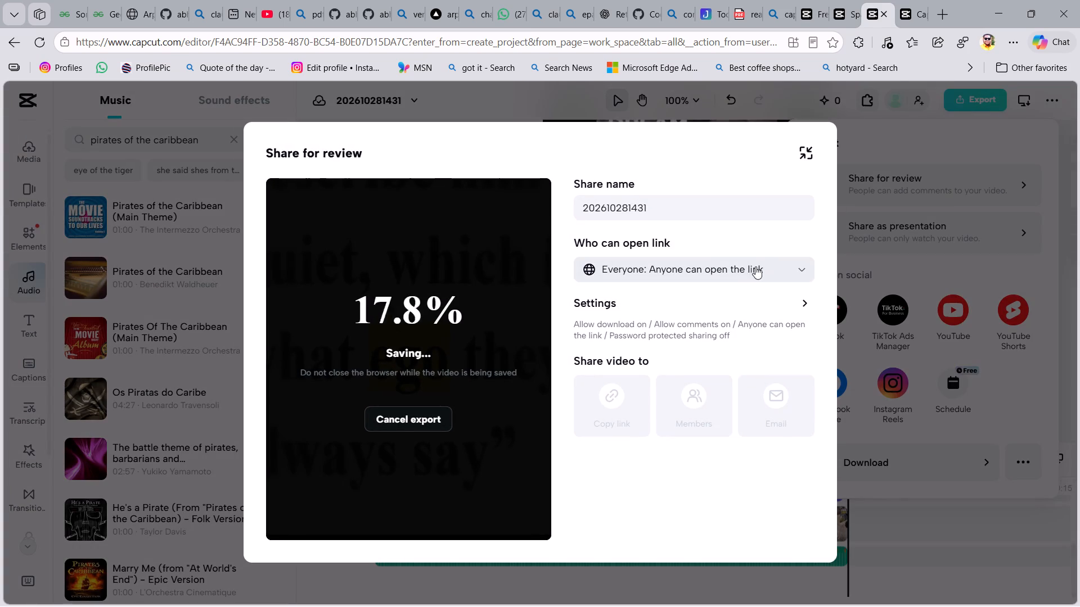
pyautogui.click(876, 155)
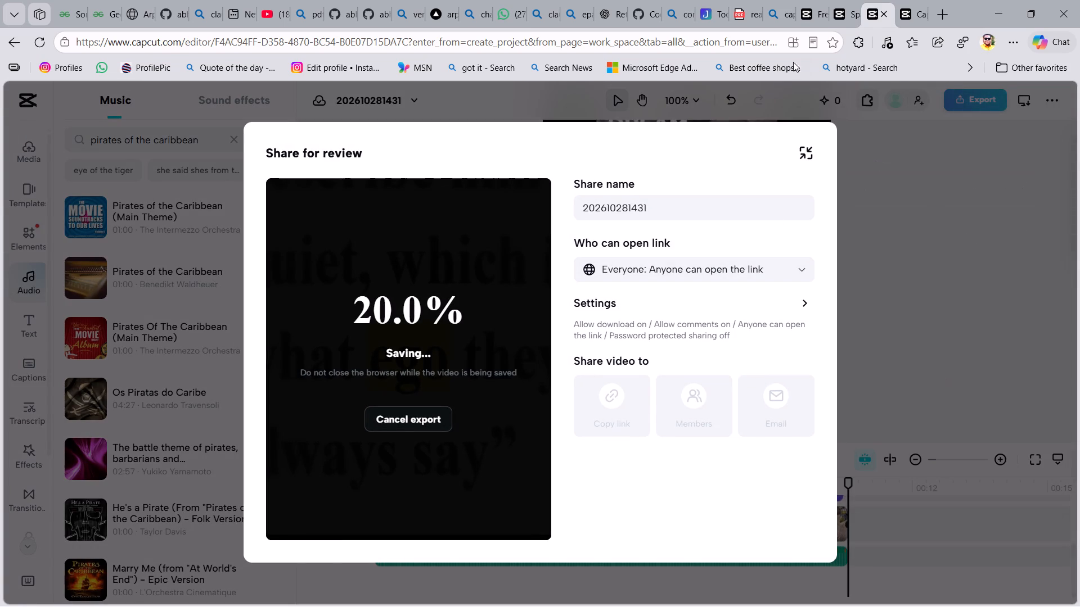
pyautogui.click(810, 148)
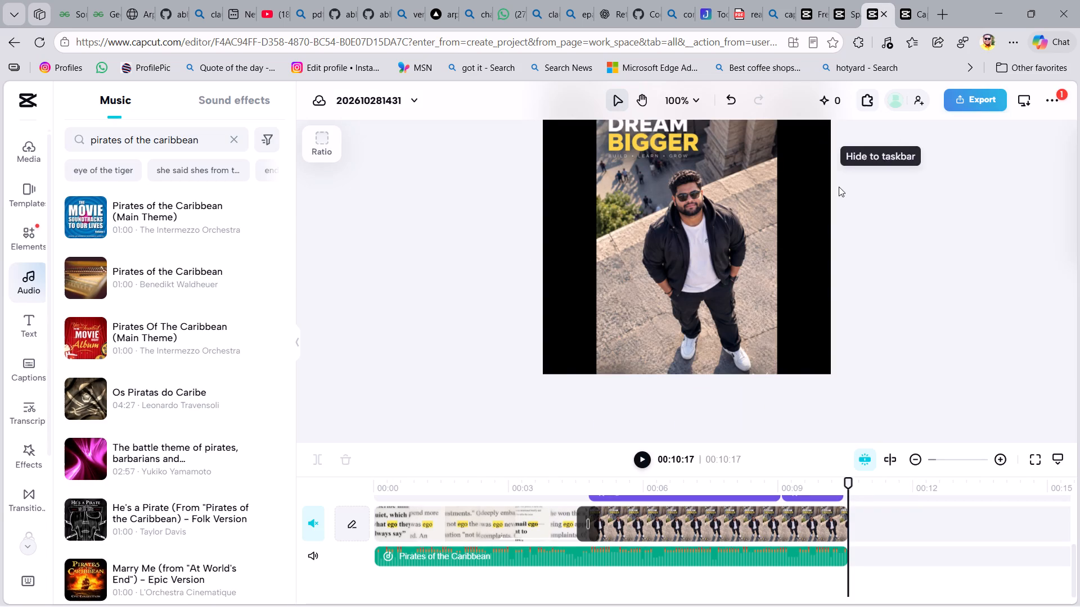
# Open the Task bar's Export list and check the progress of the 202610281431.mp4 export.
pyautogui.click(1044, 97)
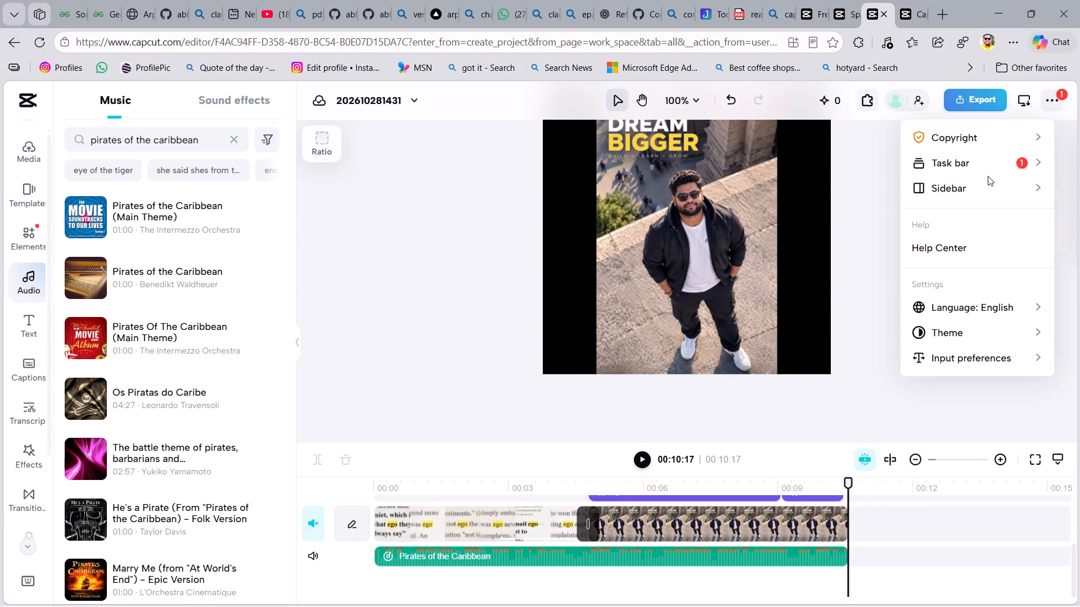
pyautogui.click(1001, 156)
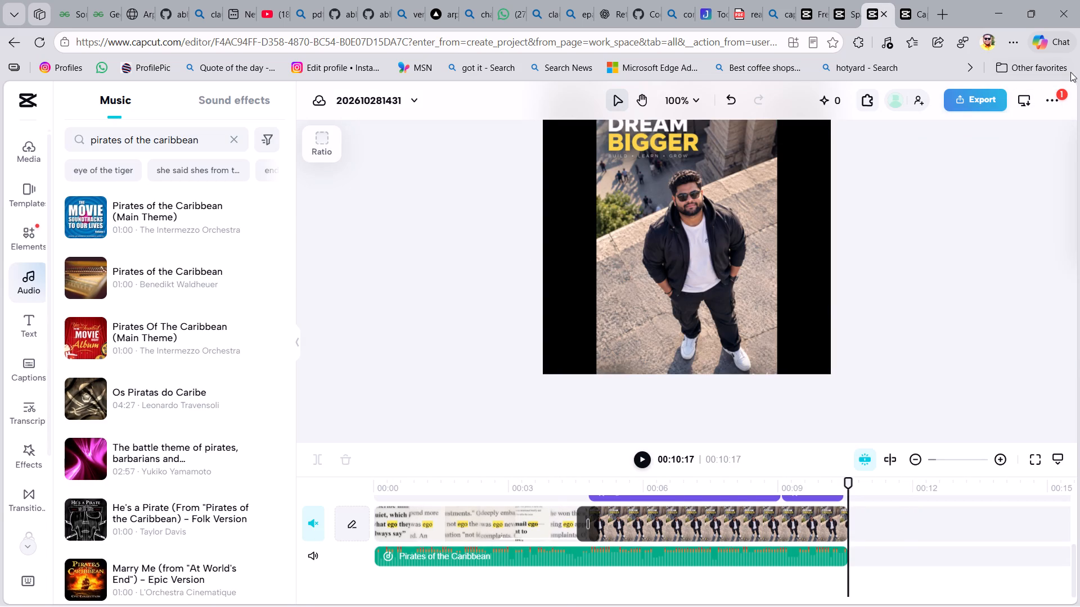
pyautogui.click(1050, 106)
pyautogui.click(1020, 166)
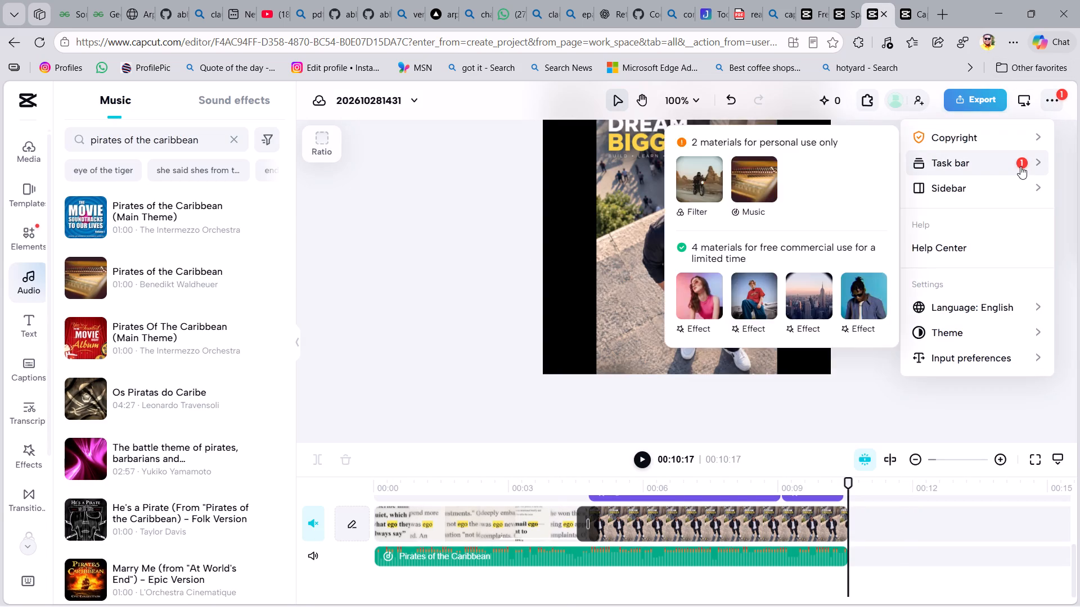
pyautogui.click(1055, 102)
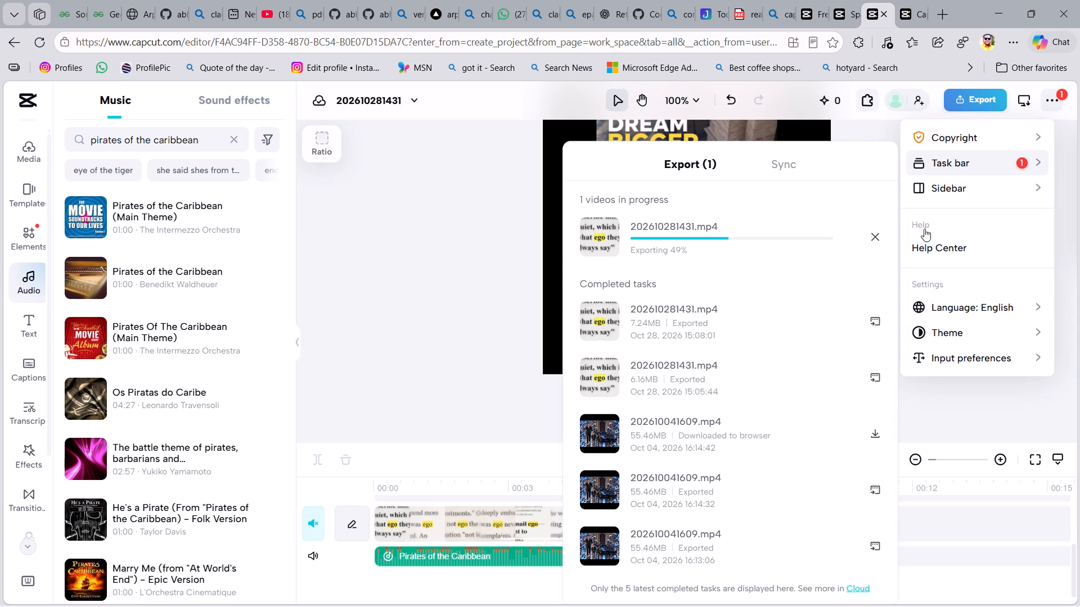
pyautogui.scroll(-4, 856, 283)
pyautogui.scroll(1, 856, 283)
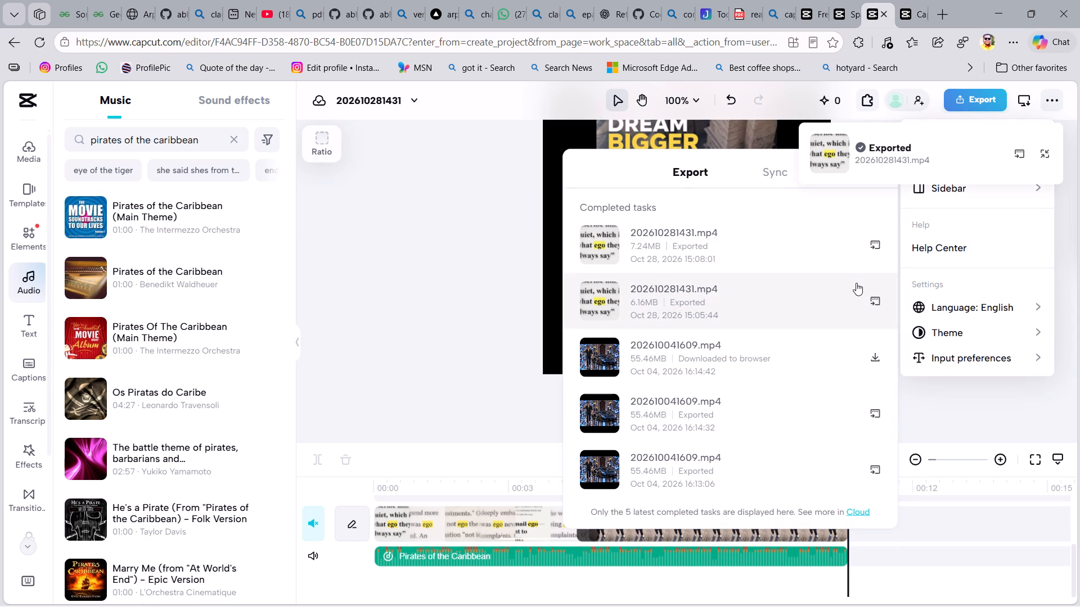
pyautogui.scroll(2, 856, 283)
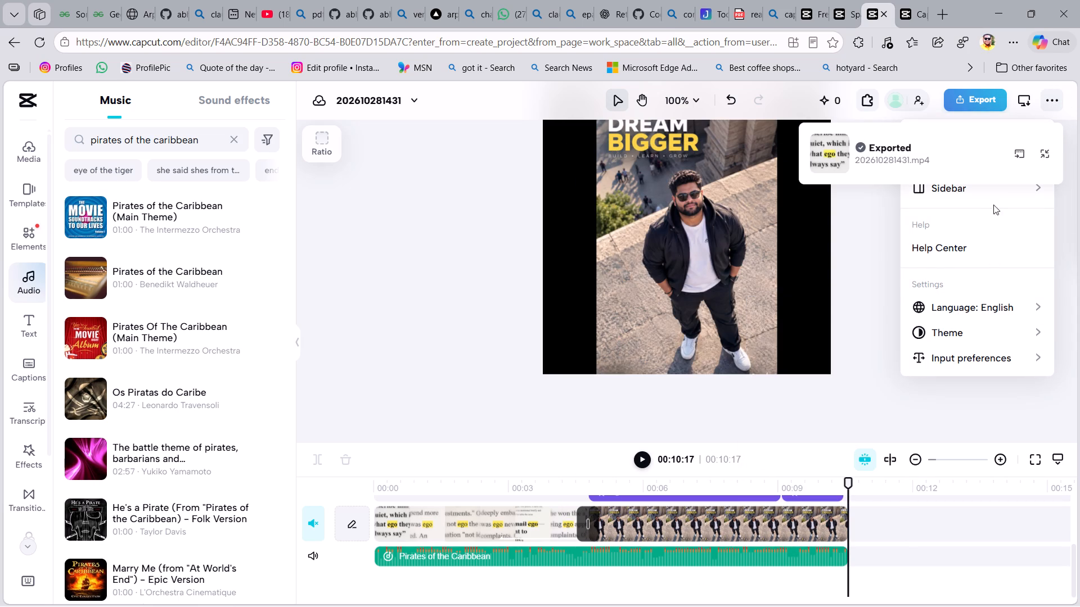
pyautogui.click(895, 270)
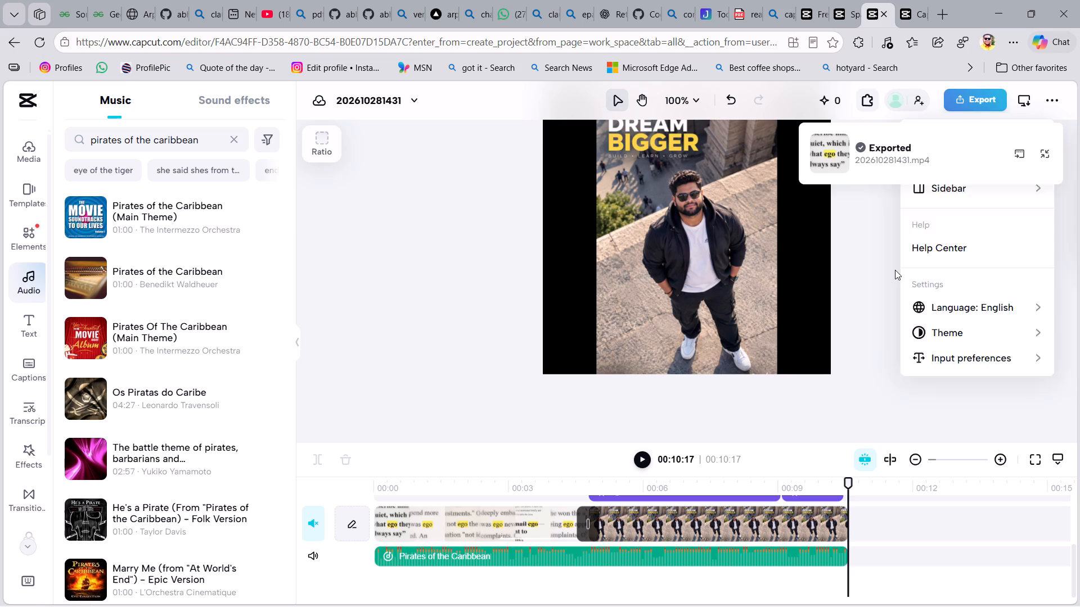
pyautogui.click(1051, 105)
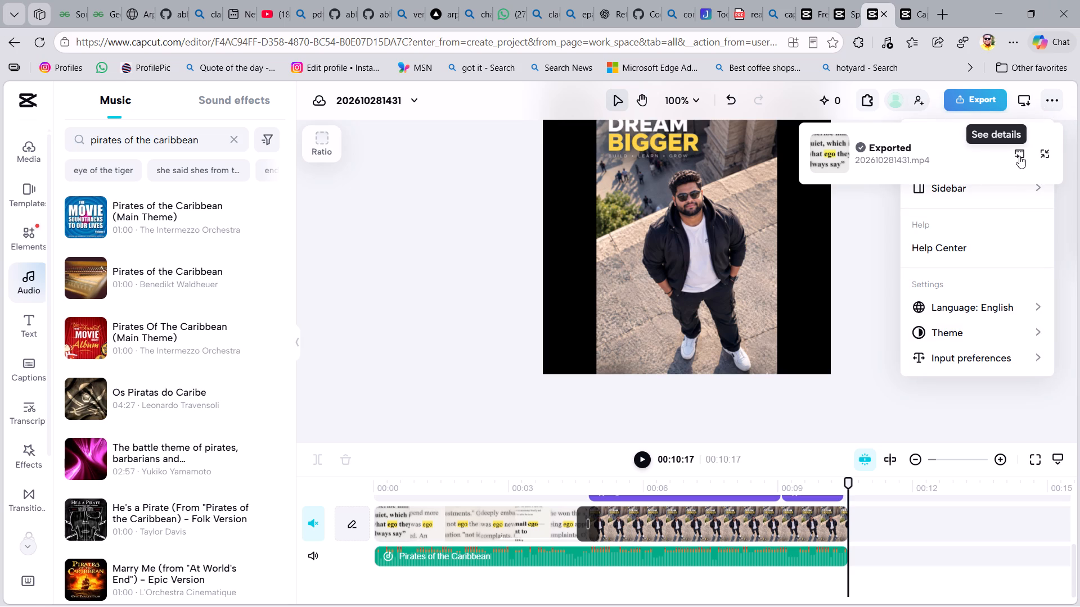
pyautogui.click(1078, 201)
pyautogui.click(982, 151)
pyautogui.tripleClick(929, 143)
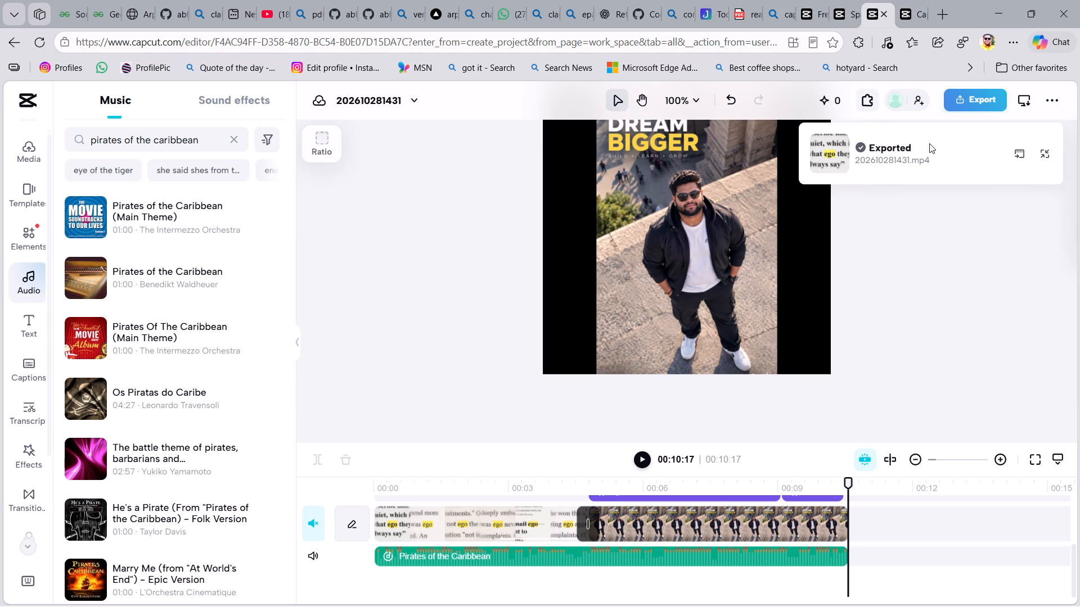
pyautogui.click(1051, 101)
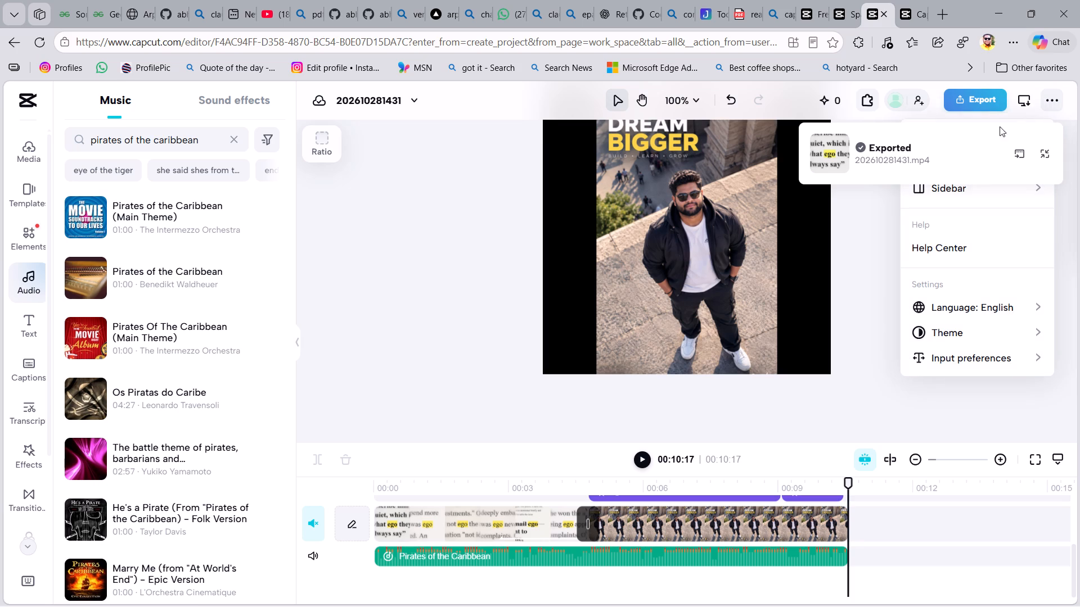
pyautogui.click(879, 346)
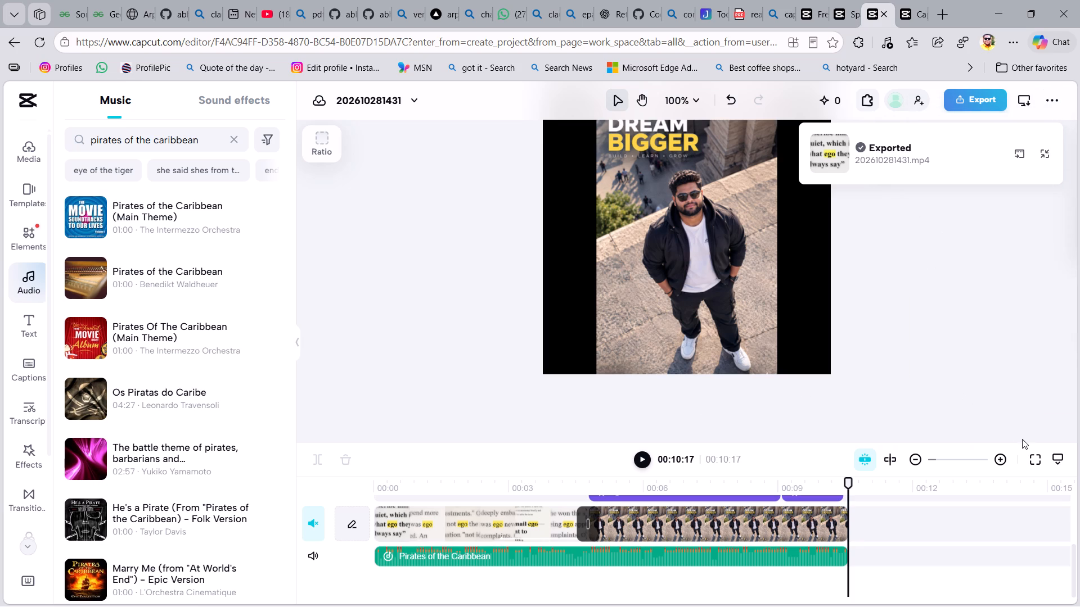
# Collapse the timeline to enlarge the preview area and look over the video frame and the music search results.
pyautogui.click(1056, 465)
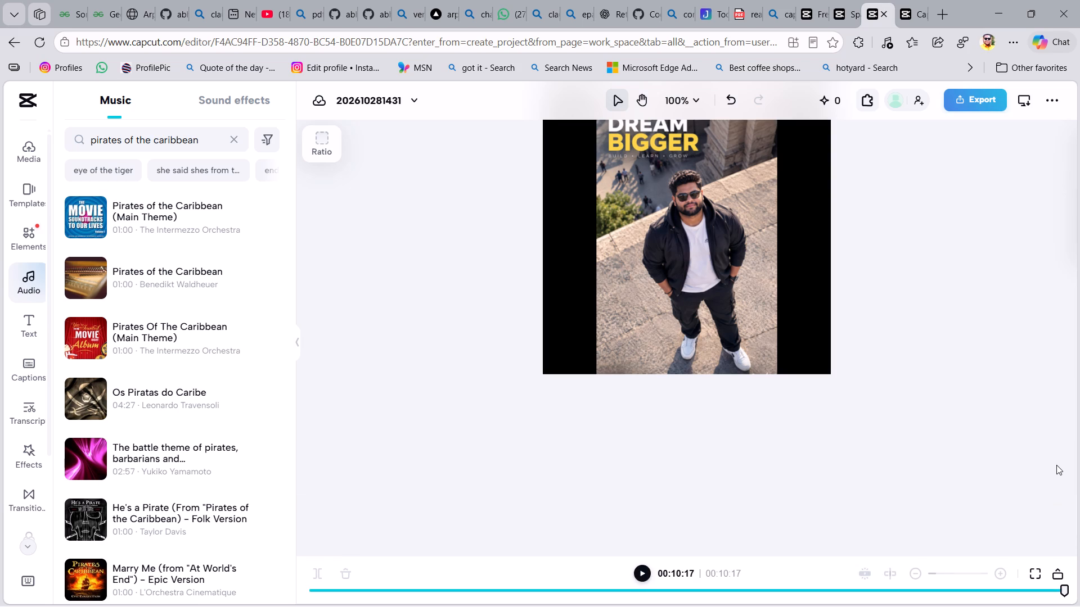
pyautogui.scroll(4, 1001, 466)
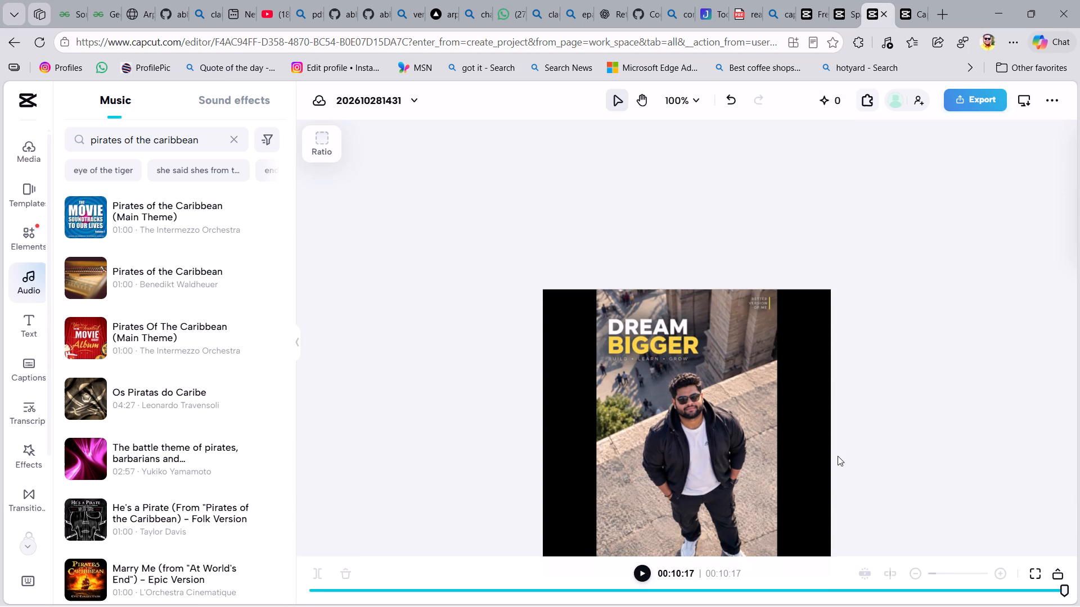
pyautogui.scroll(2, 838, 456)
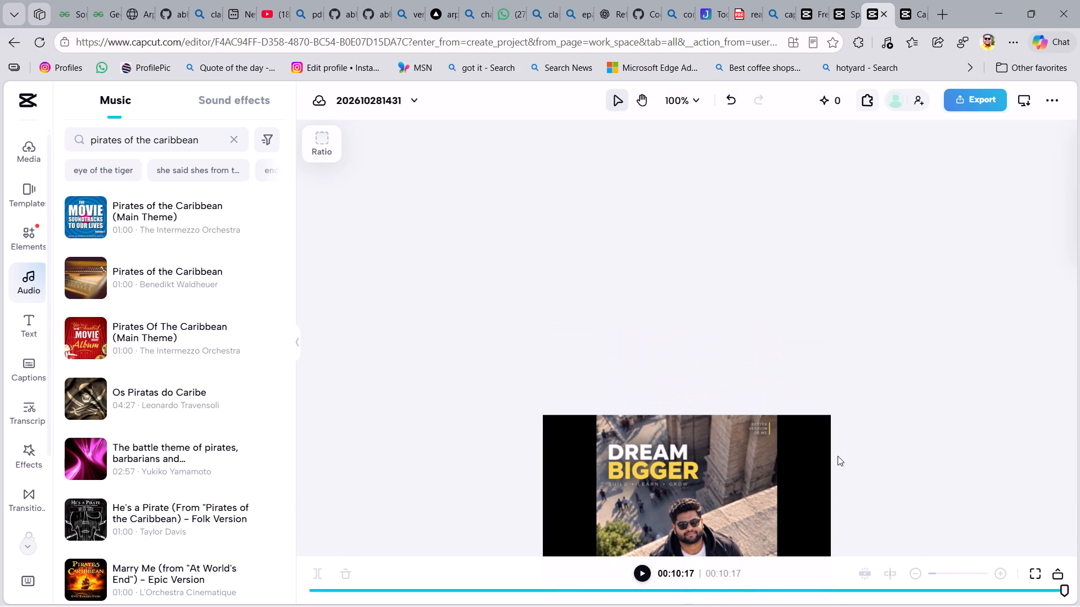
pyautogui.scroll(-2, 214, 409)
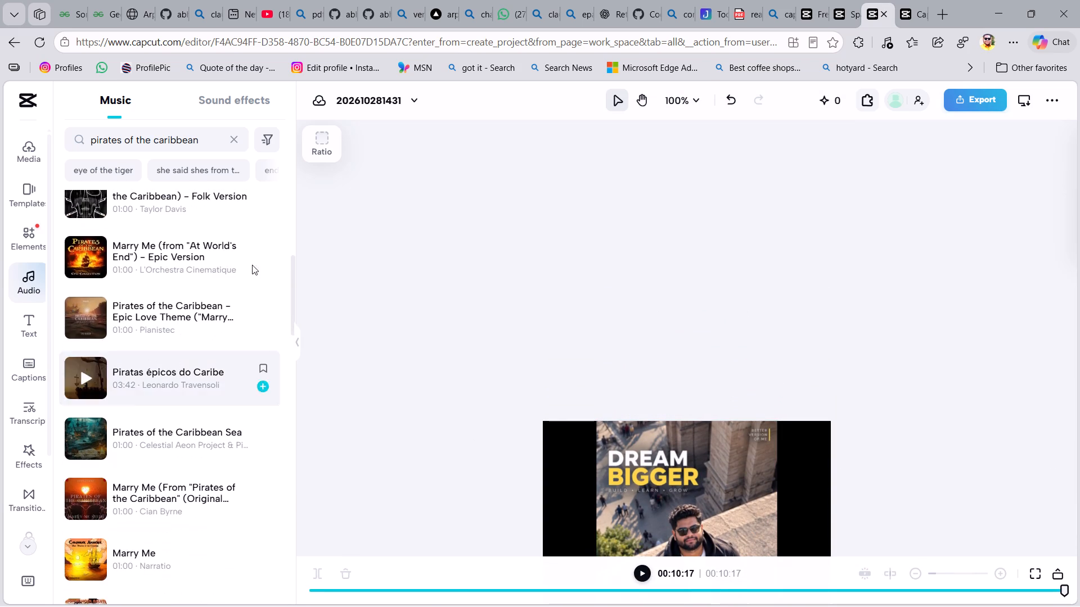
# Switch to the YouTube tab, try the Emraan Hashmi song video in full screen, and reload its page.
pyautogui.click(266, 21)
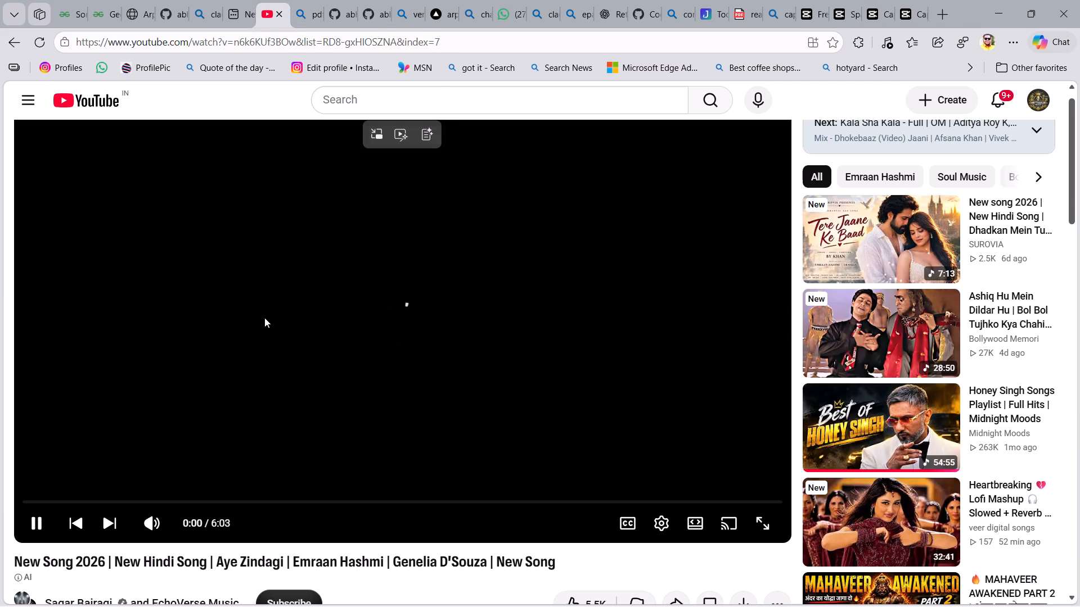
pyautogui.doubleClick(264, 318)
pyautogui.doubleClick(150, 242)
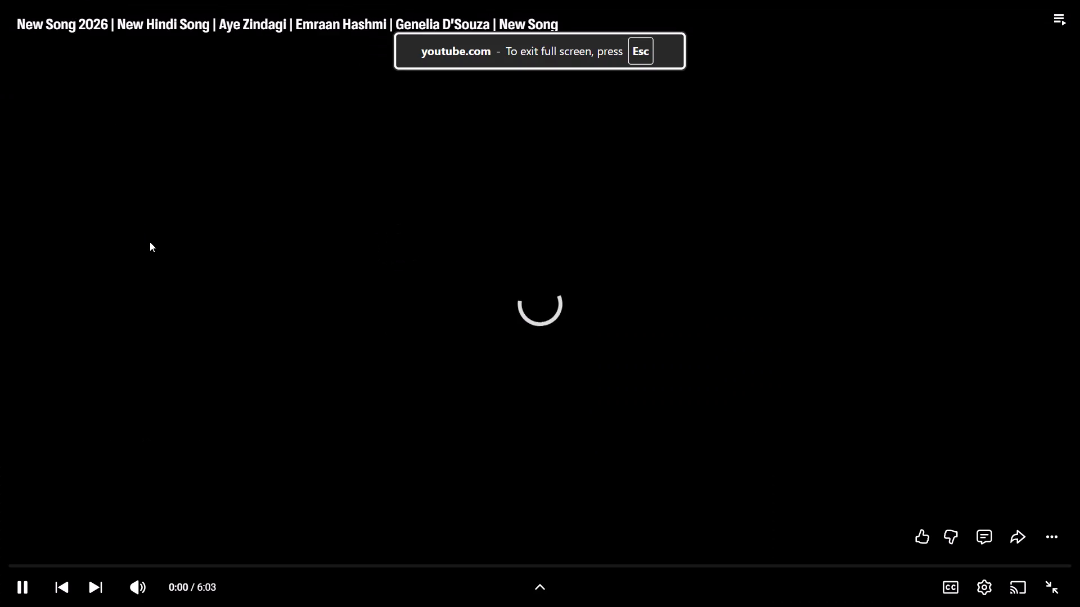
pyautogui.click(48, 40)
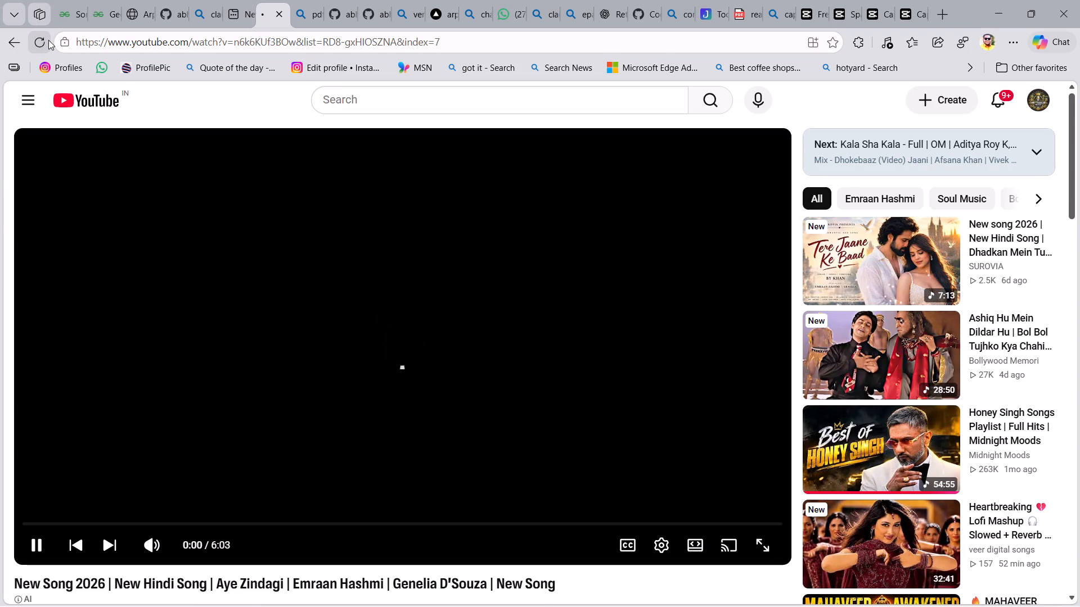